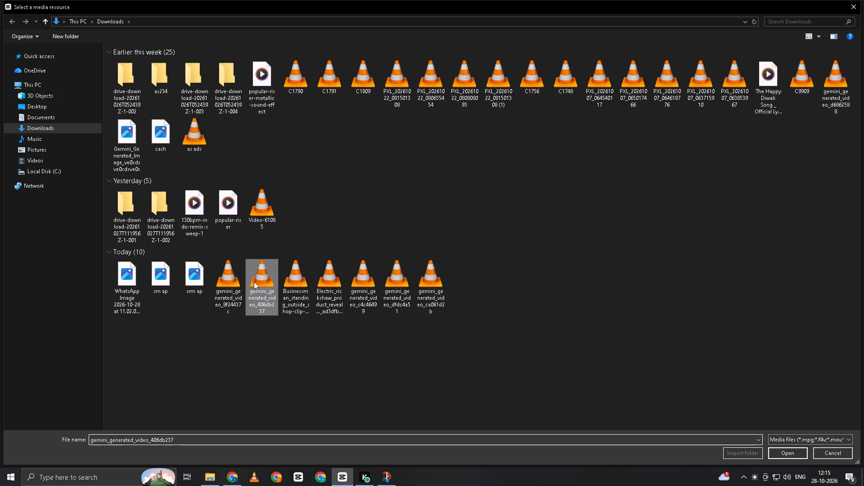
Import the six consecutive Downloads videos from gemini_generated_video_406db237 through gemini_generated_video_ca061d2b into the project media.
shift+click(424, 280)
key(Return)
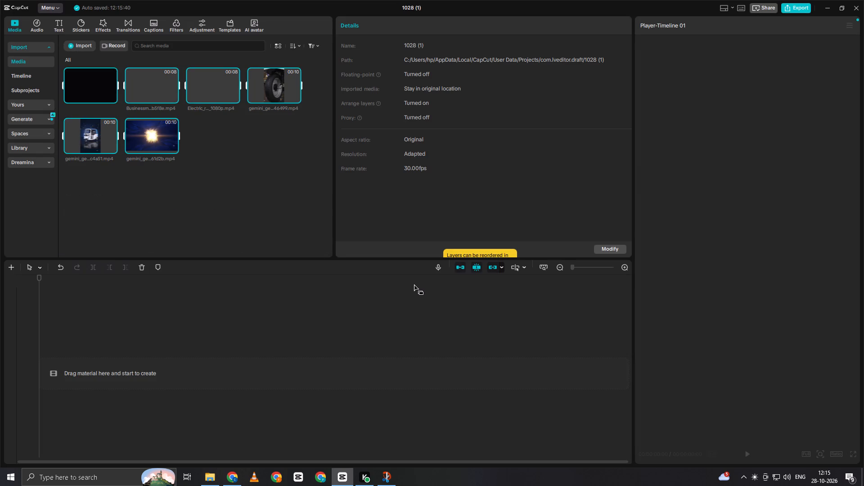
Preview the first two imported clips and place the Businessman_standing_outside_shop video at the start of the empty timeline.
click(84, 81)
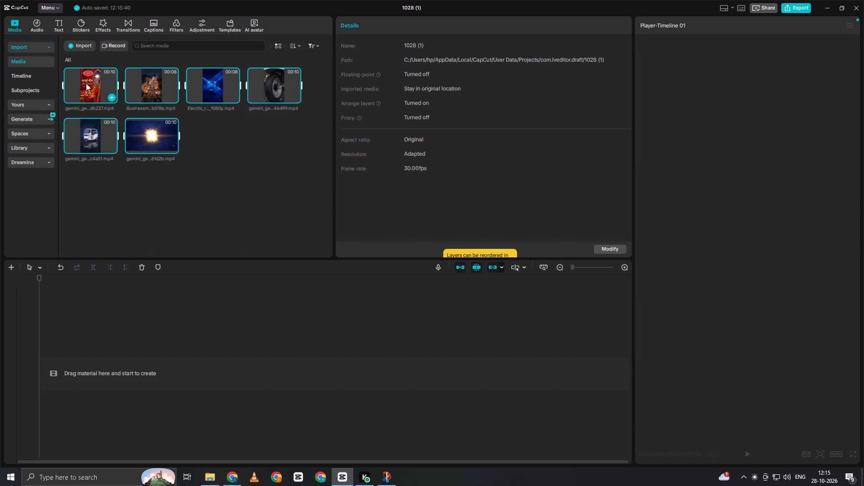
click(157, 87)
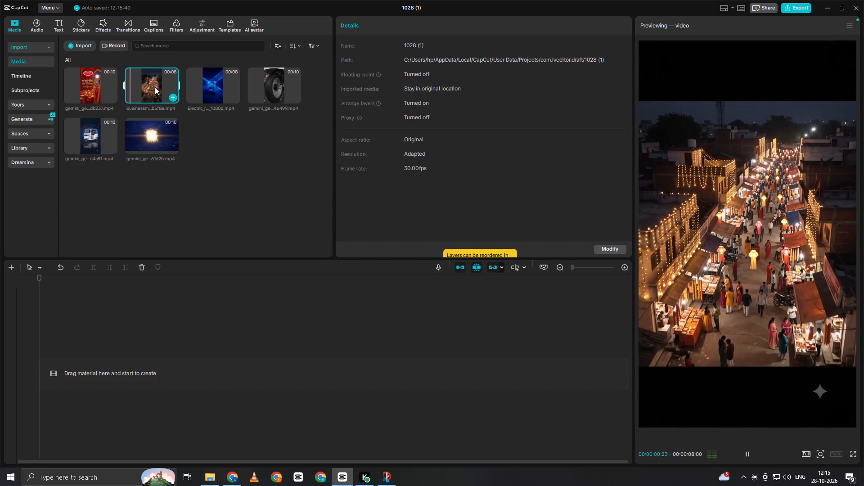
drag(155, 87, 94, 350)
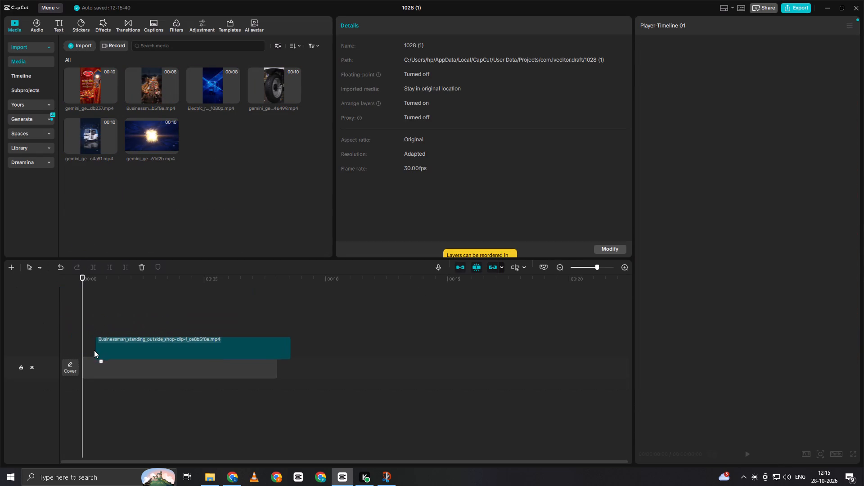
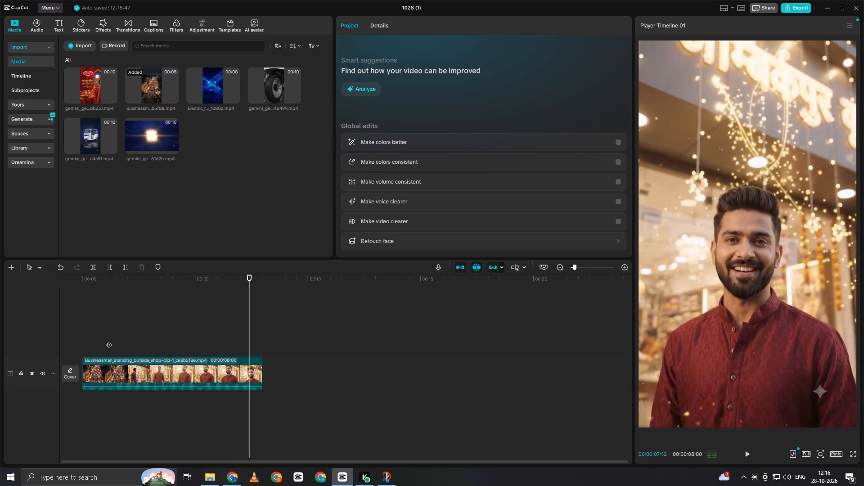
Import the WhatsApp Audio 2026-10-28 recording from Downloads and place it below the businessman clip at the start of the timeline.
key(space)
click(112, 331)
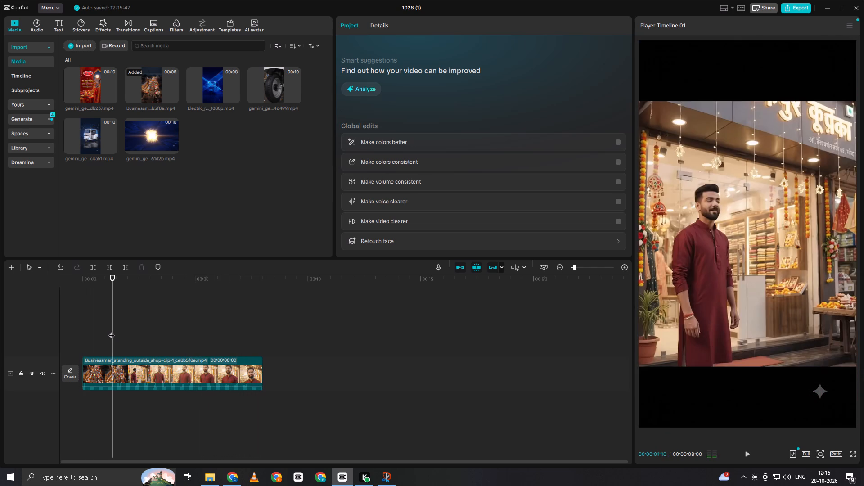
drag(112, 331, 69, 352)
click(70, 46)
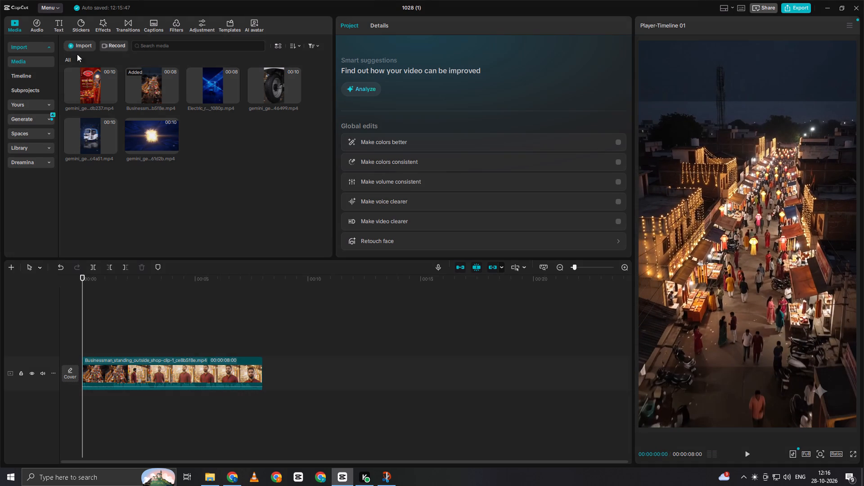
click(91, 64)
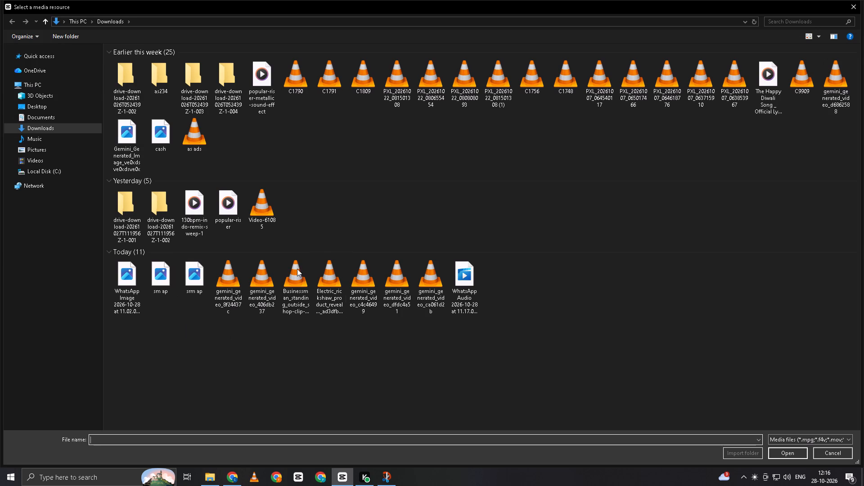
click(459, 279)
key(Return)
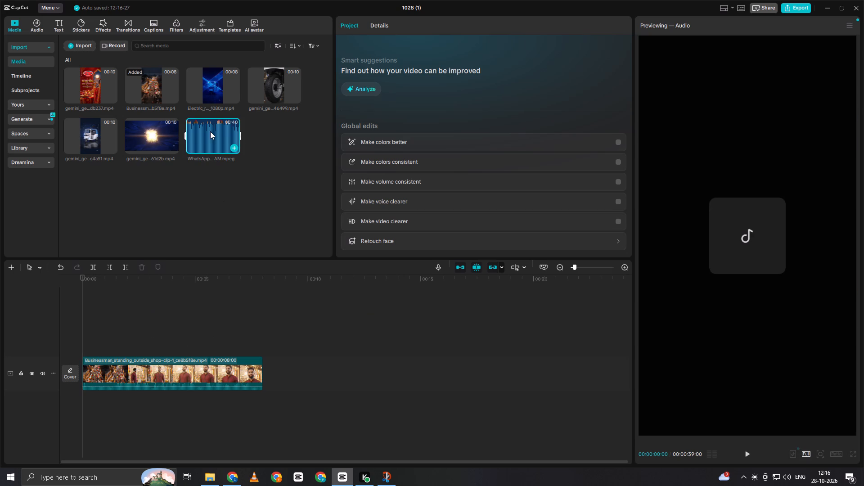
drag(211, 131, 68, 413)
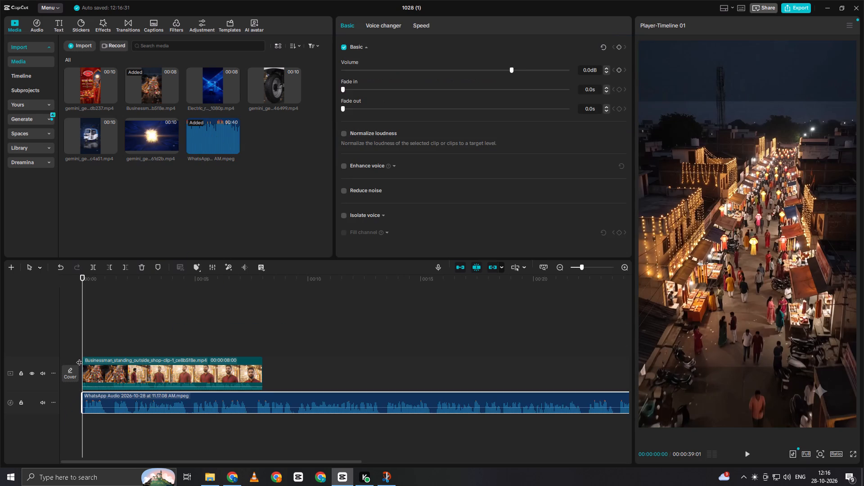
Play the timeline from the start to check the WhatsApp audio against the businessman clip.
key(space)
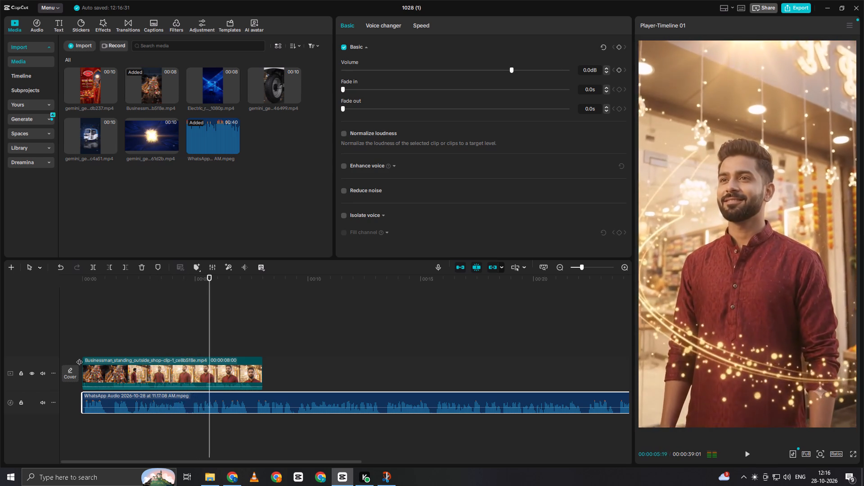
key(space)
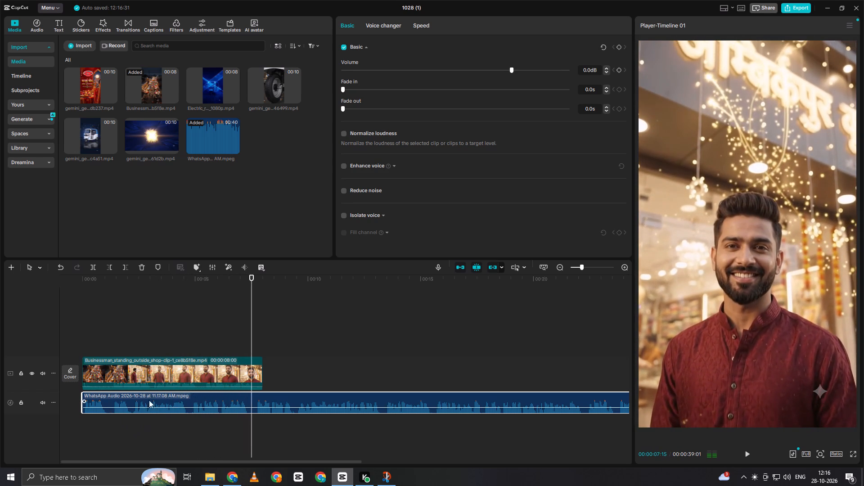
drag(150, 353, 156, 356)
drag(155, 344, 159, 347)
drag(152, 342, 137, 348)
double_click(117, 334)
drag(117, 334, 115, 337)
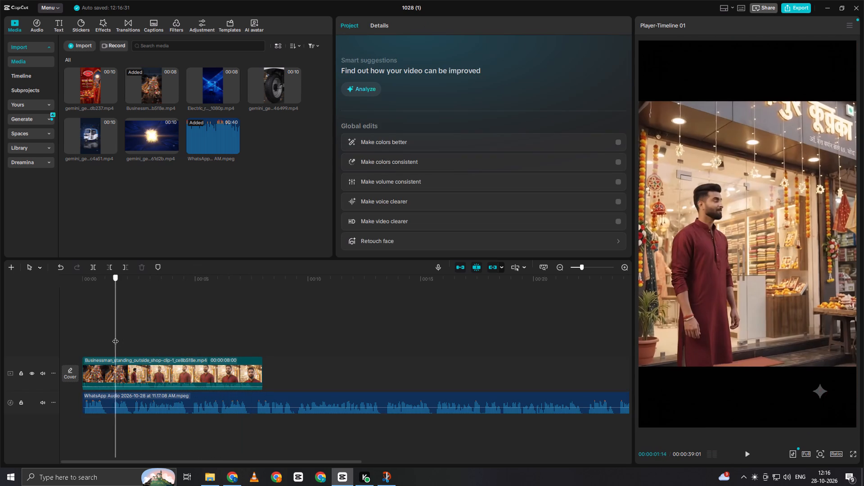
drag(115, 337, 113, 338)
drag(114, 338, 50, 354)
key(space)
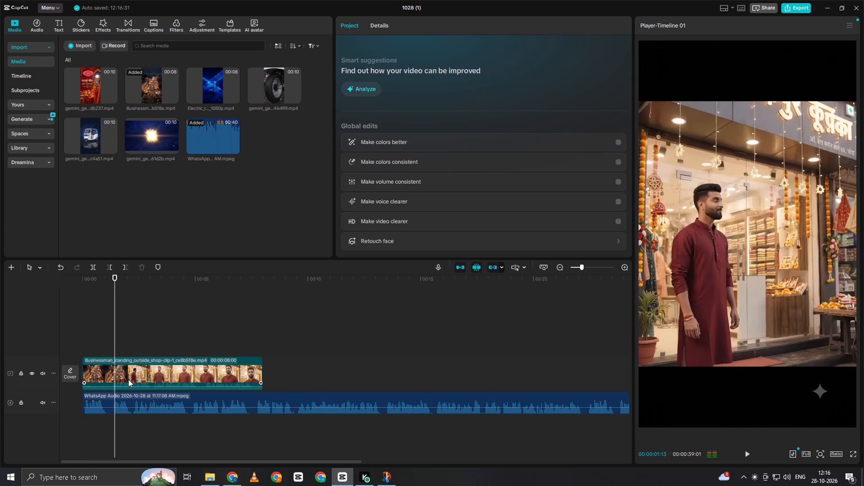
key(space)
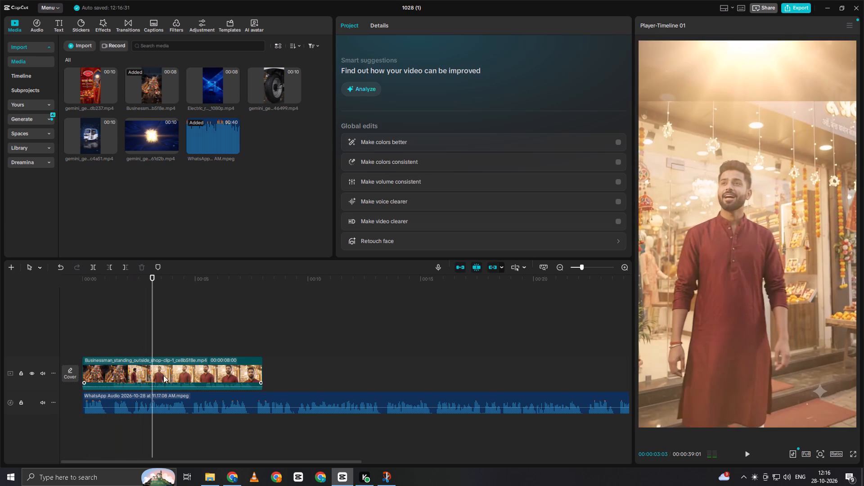
Mute the main video track and replay the timeline from the start to hear only the WhatsApp audio.
click(165, 376)
click(45, 373)
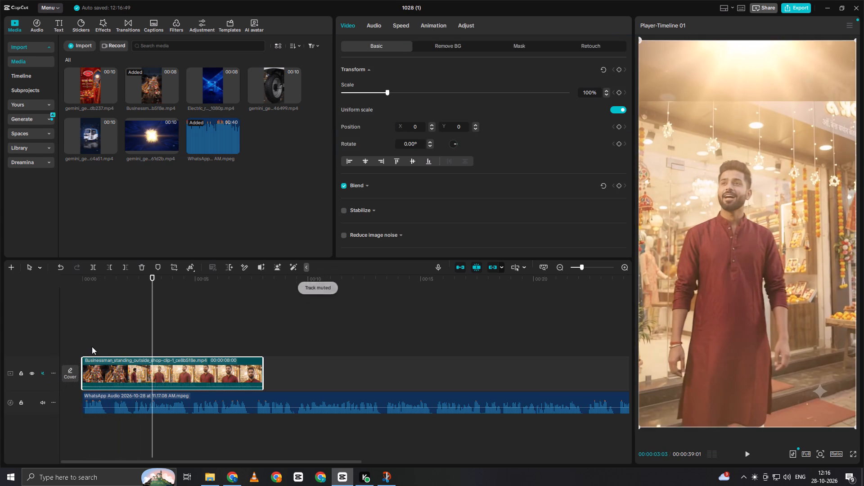
click(95, 346)
drag(95, 346, 77, 355)
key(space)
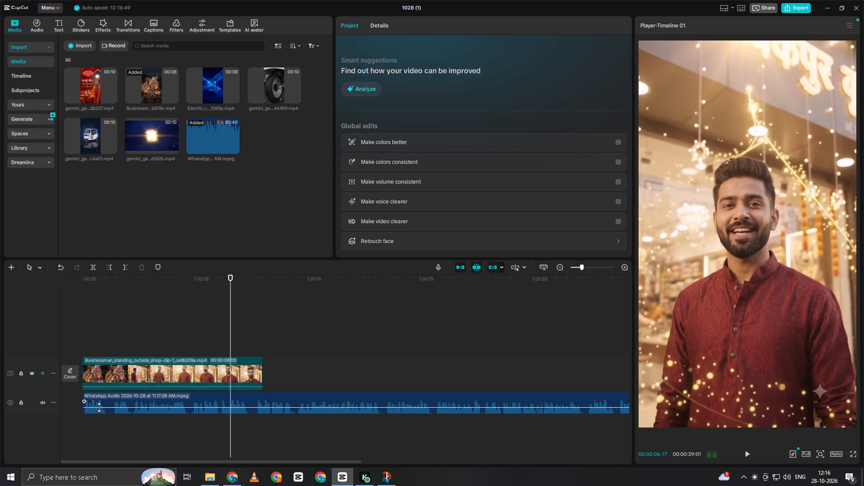
Play back and scrub through the Businessman_standing_outside_shop clip against the WhatsApp audio to check how they match.
key(space)
click(113, 339)
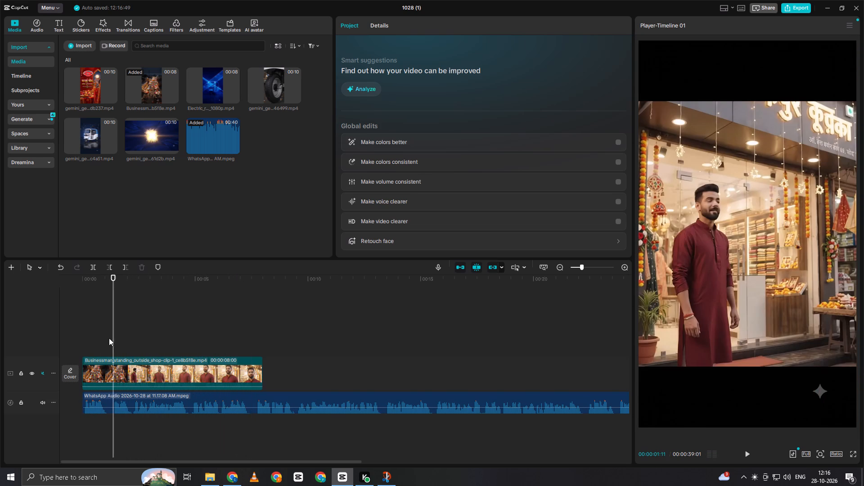
drag(109, 340, 127, 345)
click(126, 344)
drag(125, 343, 216, 347)
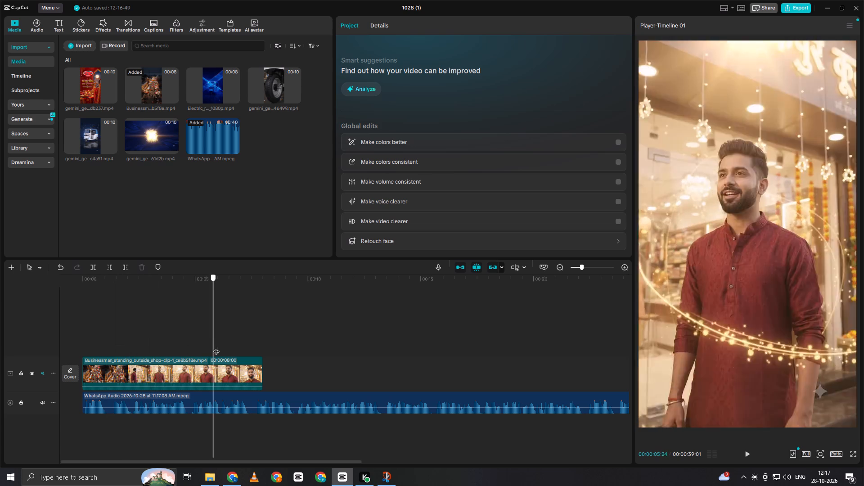
drag(216, 347, 15, 355)
key(space)
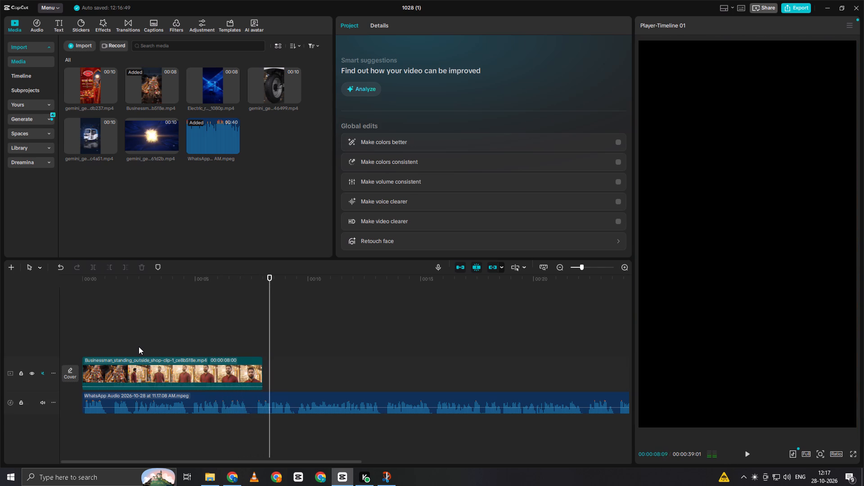
key(space)
Add the Electric_rickshaw_product_reveal clip to the main track directly after the Businessman clip.
click(203, 76)
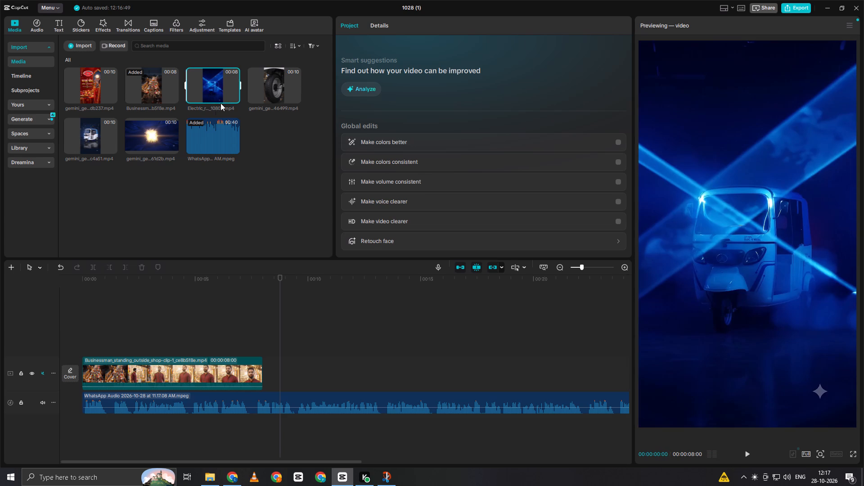
drag(217, 96, 264, 342)
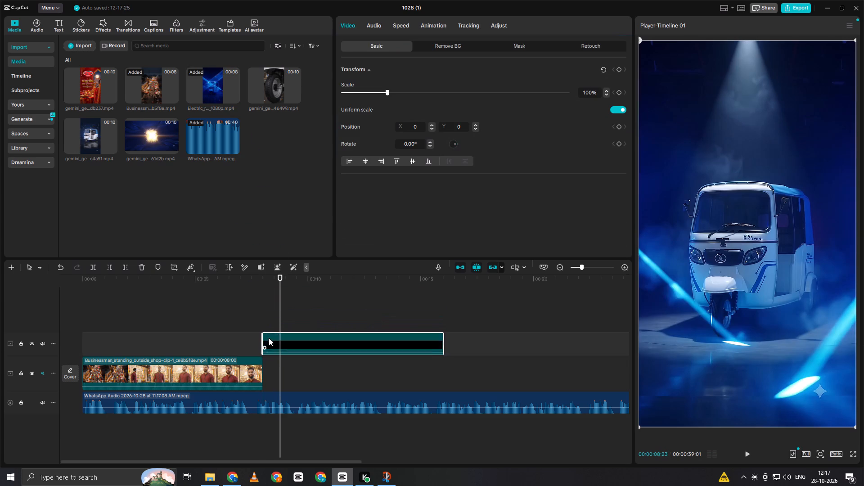
drag(275, 337, 276, 359)
click(261, 329)
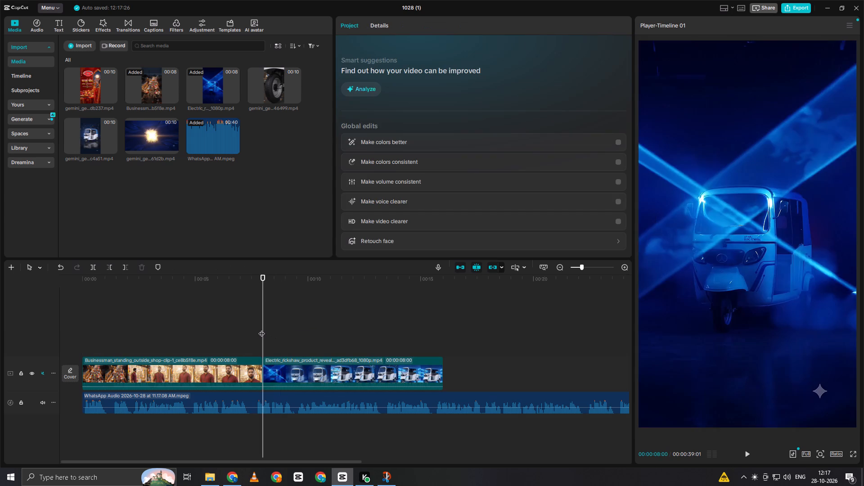
Review the joined clips against the audio, trim the Businessman clip's end to about 5 seconds, and play back the new cut.
key(space)
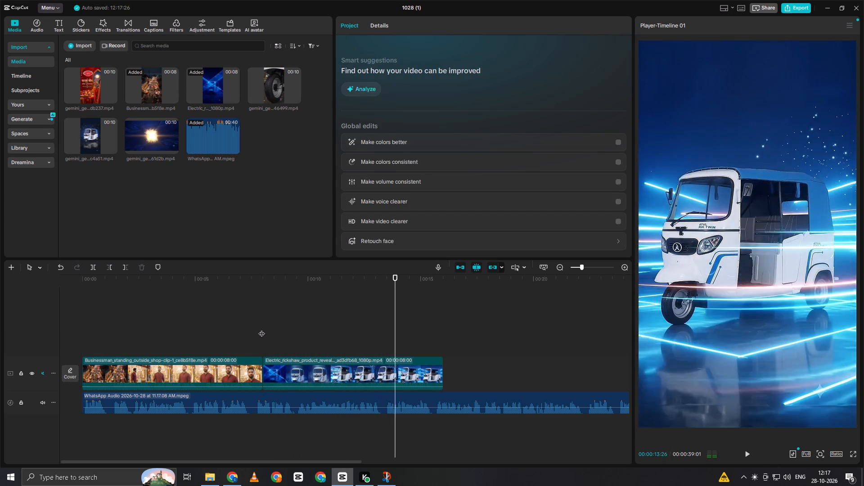
key(space)
click(391, 333)
drag(391, 333, 390, 339)
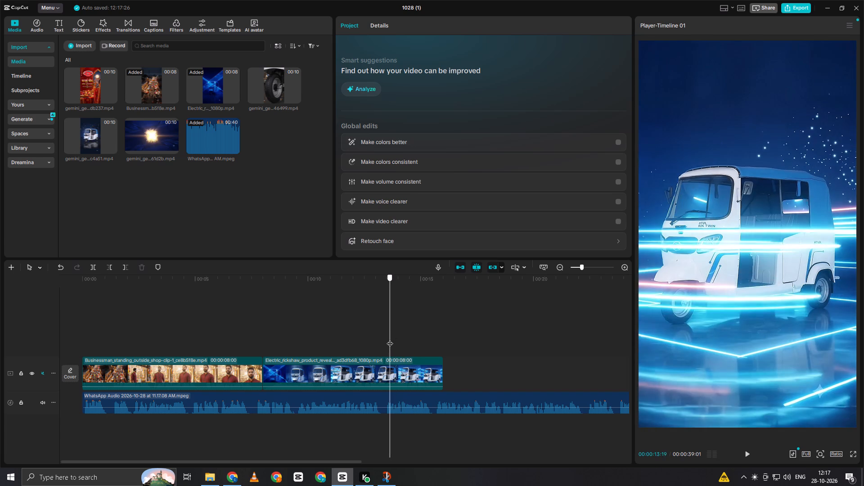
drag(390, 339, 387, 341)
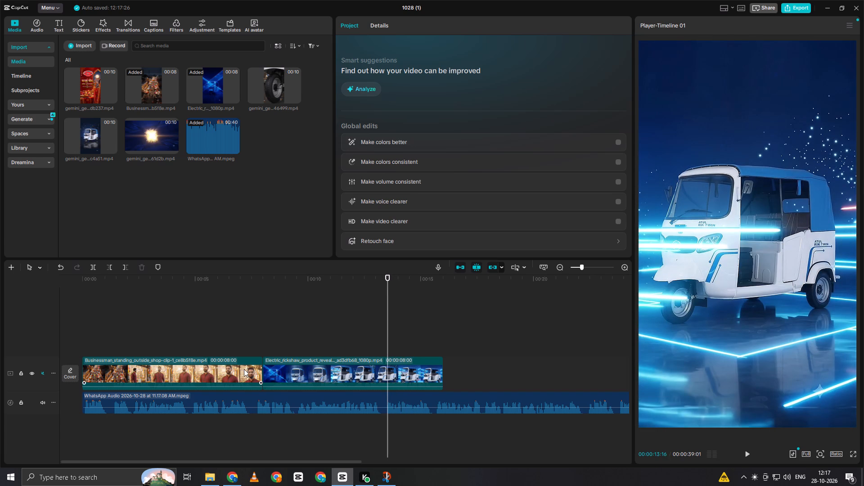
click(244, 369)
drag(262, 369, 256, 373)
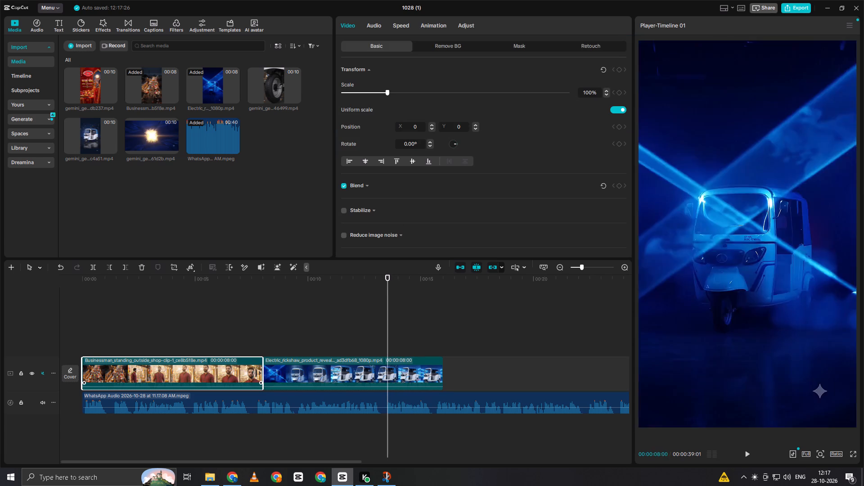
drag(256, 373, 199, 389)
click(183, 338)
key(space)
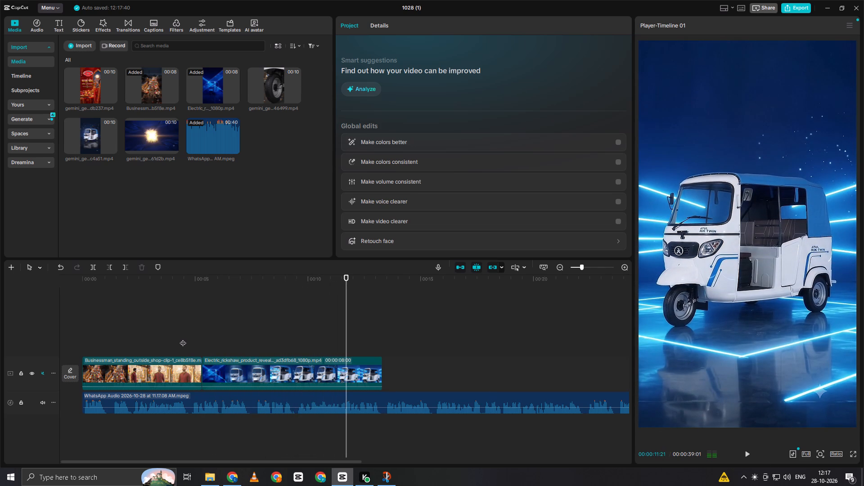
key(space)
Append the gemini_generated_video_dfdc4a51 clip to the main track after the rickshaw reveal and play back the sequence.
click(84, 139)
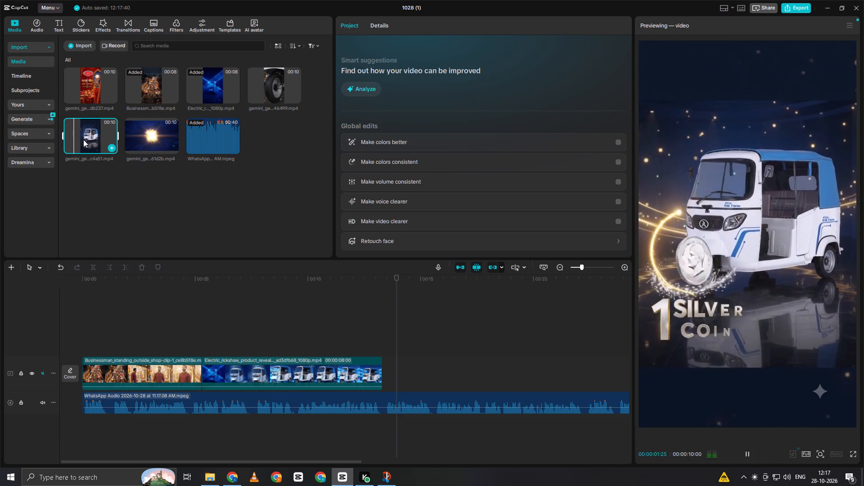
key(space)
drag(83, 139, 334, 362)
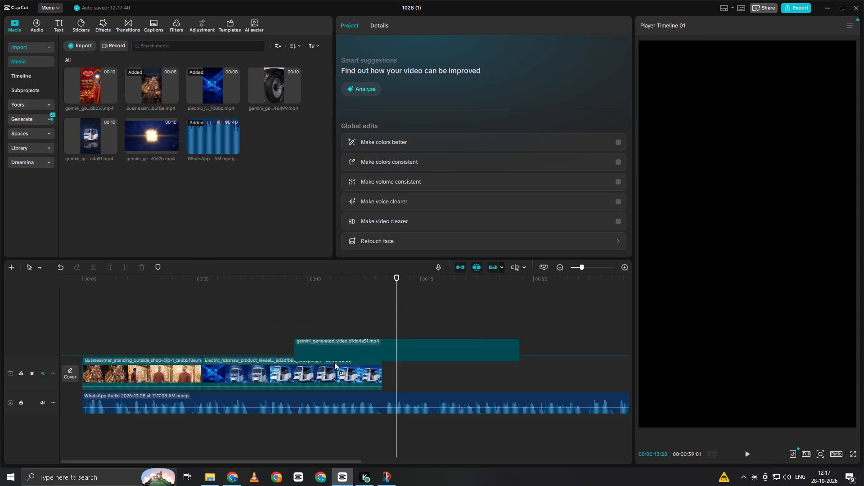
drag(334, 362, 385, 369)
click(377, 342)
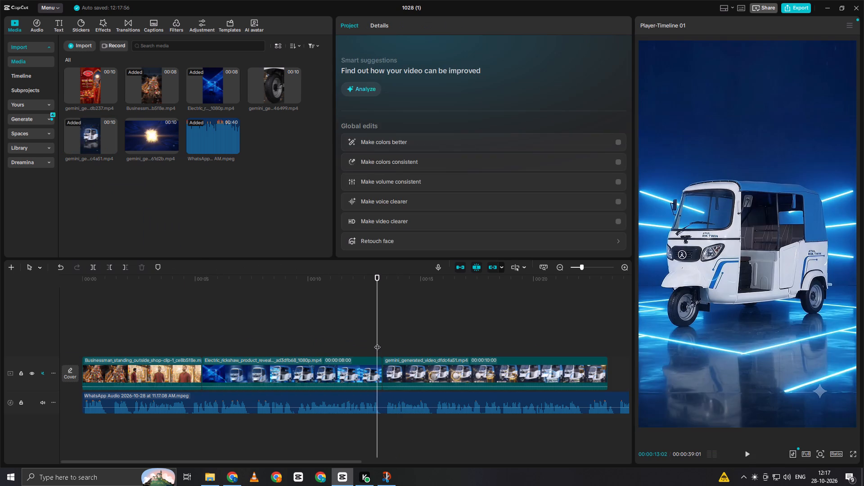
key(space)
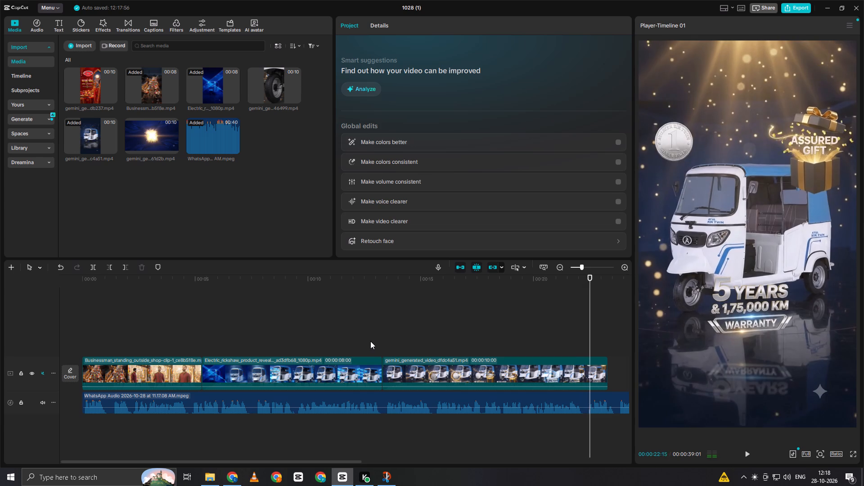
key(space)
click(597, 374)
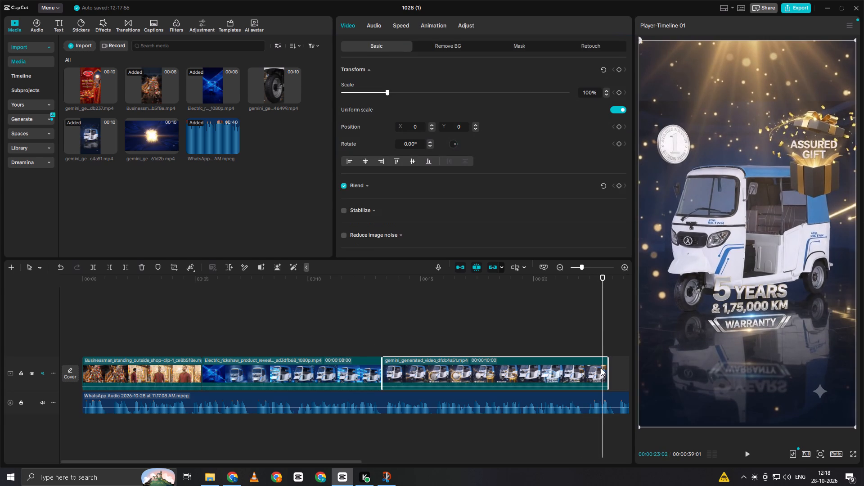
Preview the imported gemini_generated_video_ca061d2b clip with the Shri Shyam Enterprises title.
click(153, 134)
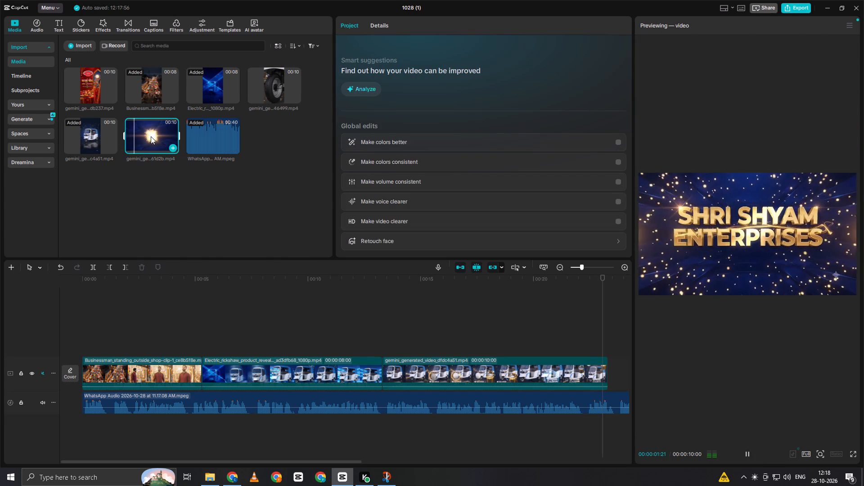
key(space)
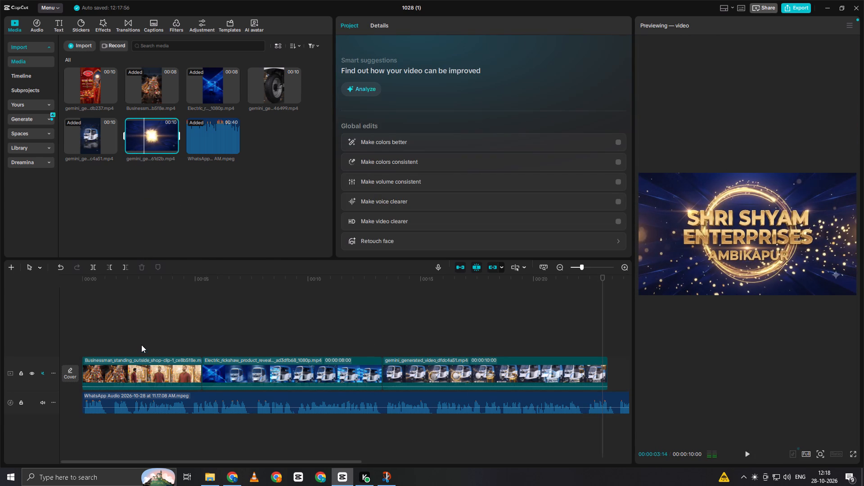
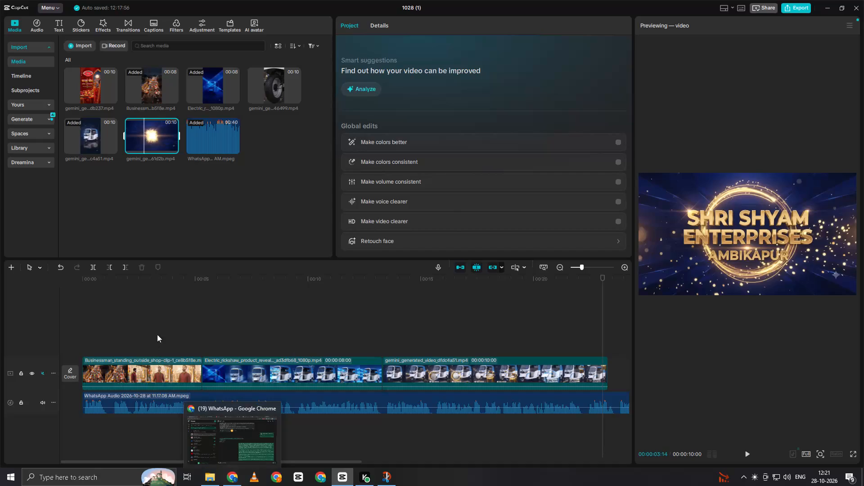
Play back the sequence from the Businessman clip into the Electric_rickshaw_product_reveal clip to review it against the voice audio.
click(120, 319)
drag(118, 319, 73, 336)
key(space)
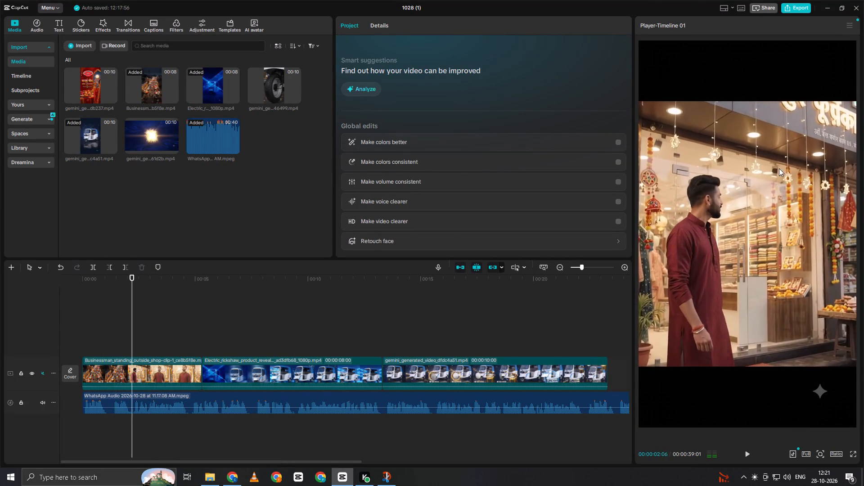
key(space)
double_click(110, 349)
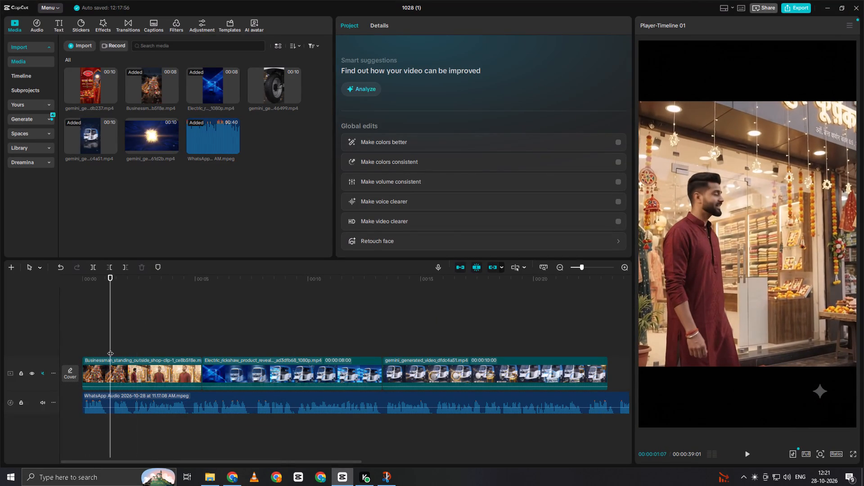
key(space)
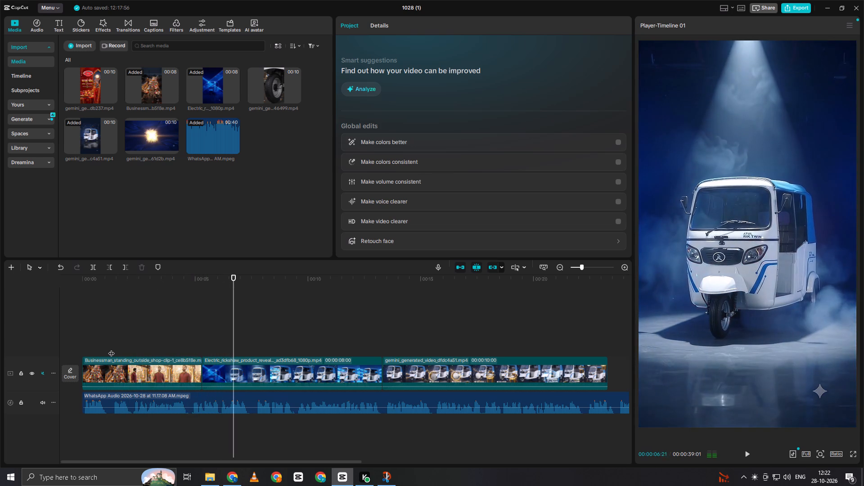
key(space)
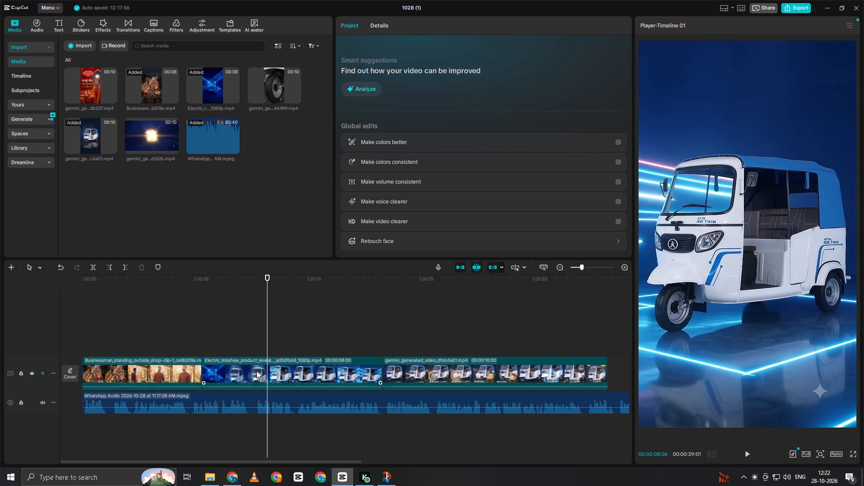
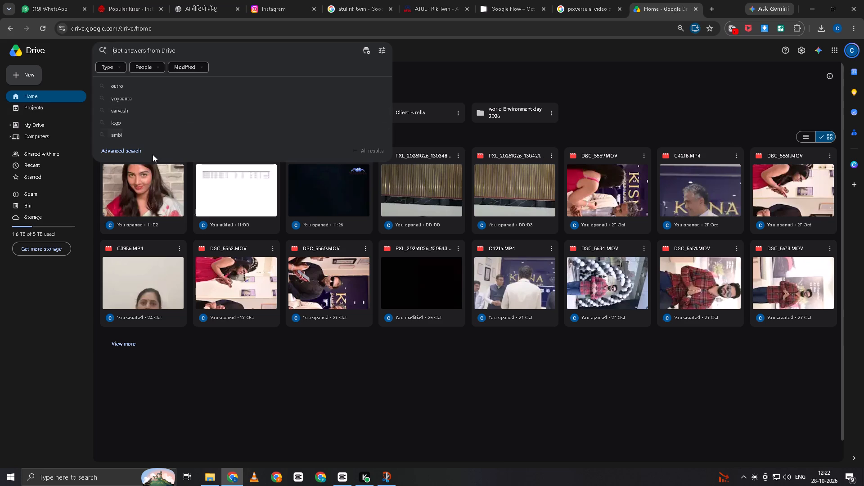
In Google Drive, search for ambi, and refine the search to ambikapur dron to look for drone footage.
click(125, 133)
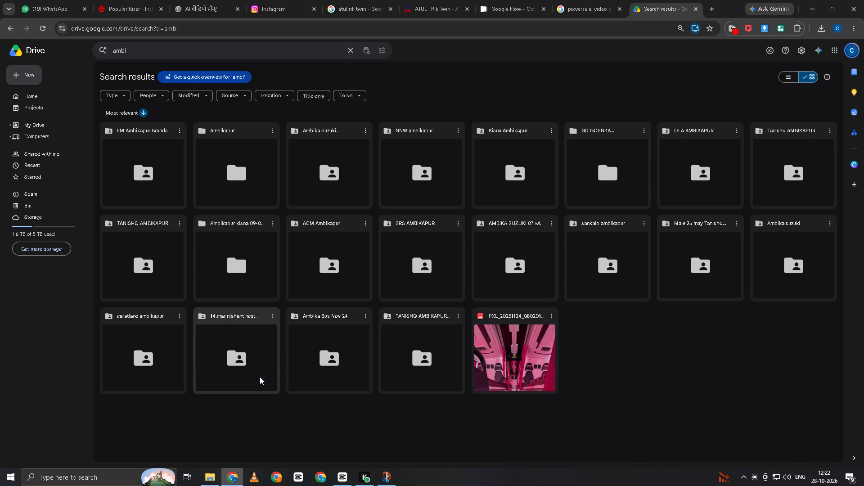
click(140, 51)
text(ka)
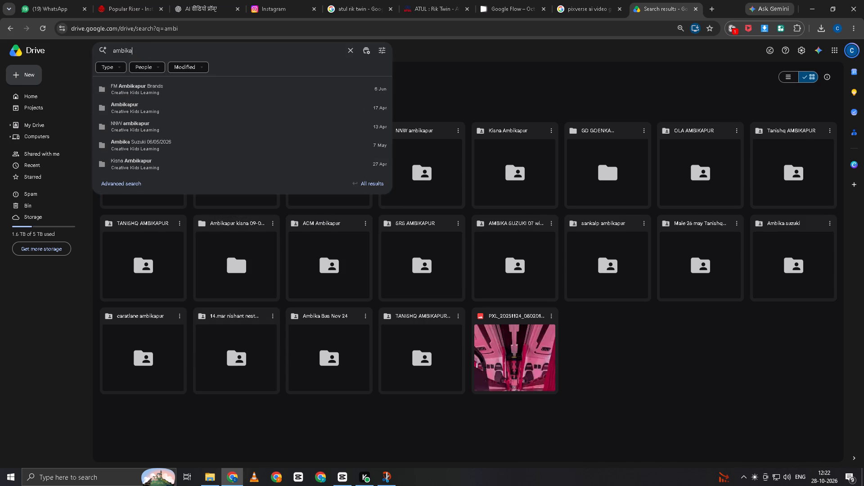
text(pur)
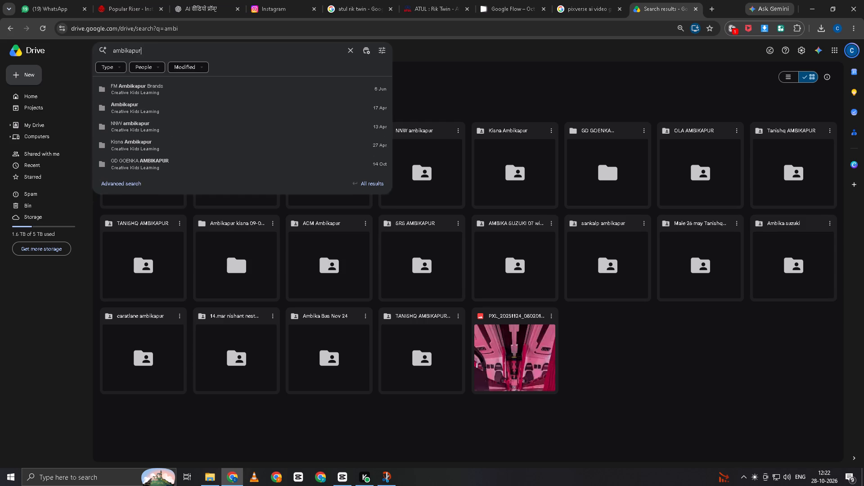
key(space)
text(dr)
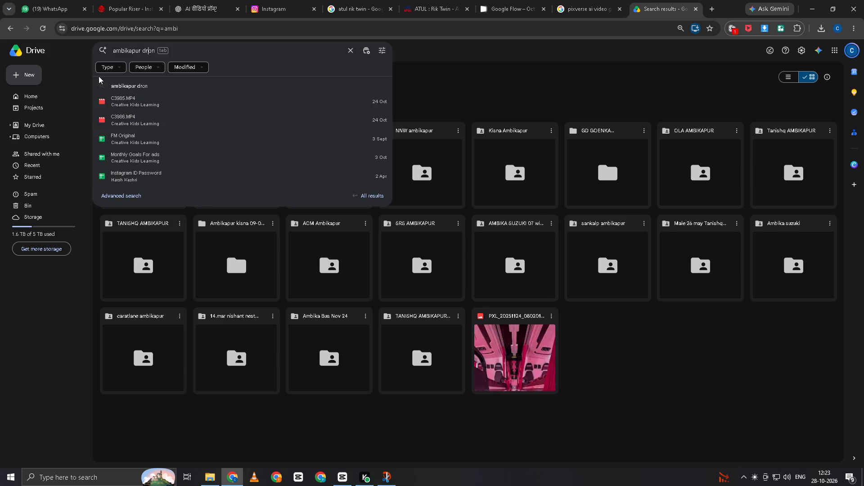
click(149, 85)
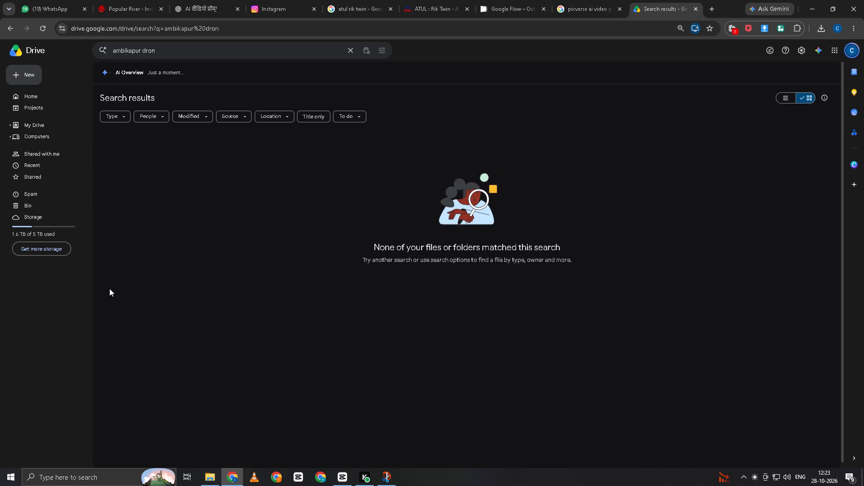
Return to the Drive home page and open the suggested Ambikapur folder containing the aerial town video.
click(26, 91)
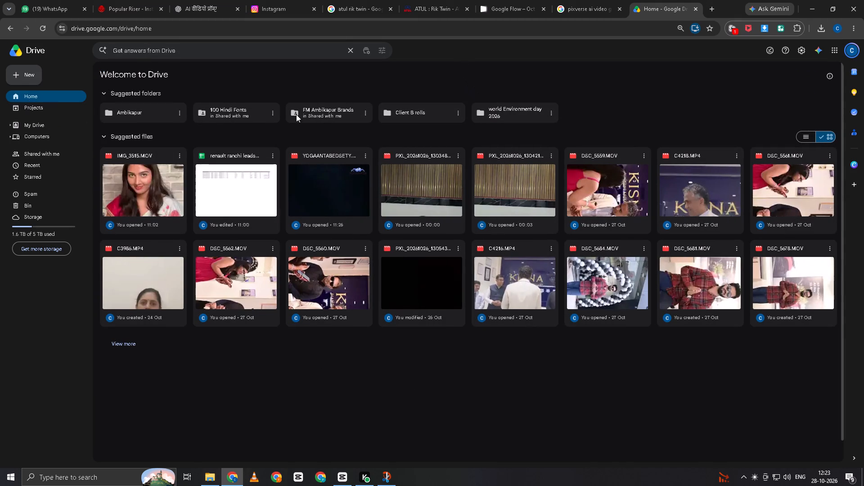
click(124, 116)
click(124, 116)
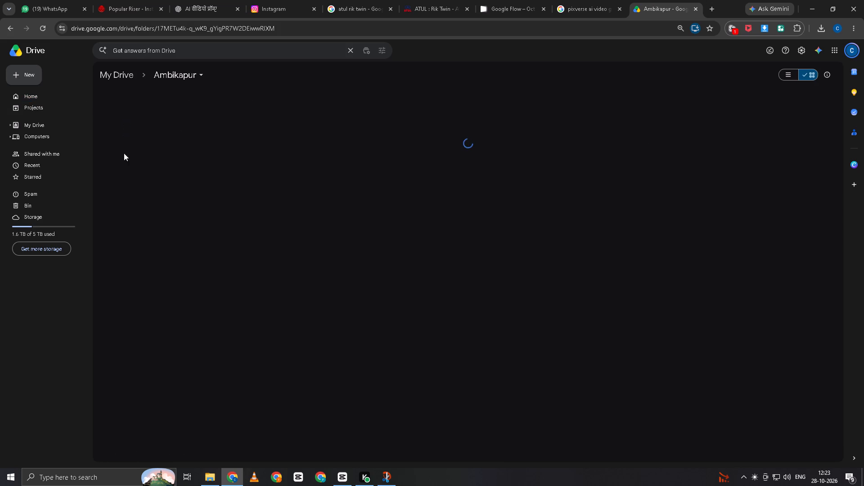
click(135, 182)
click(135, 182)
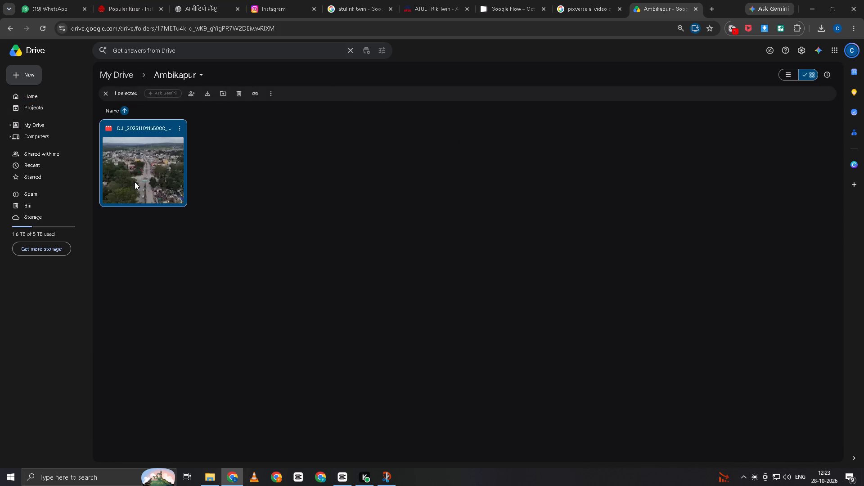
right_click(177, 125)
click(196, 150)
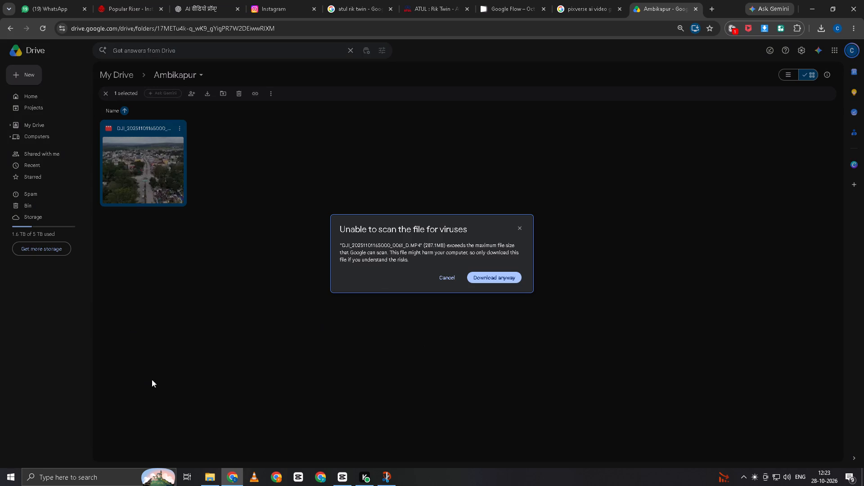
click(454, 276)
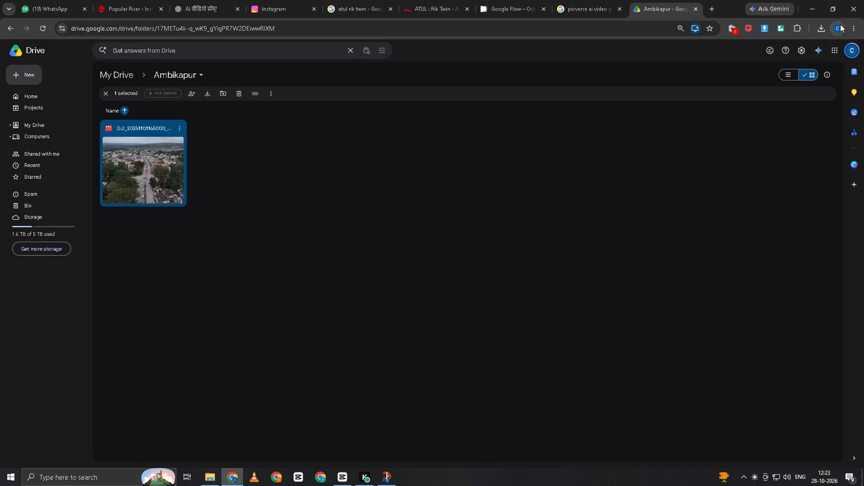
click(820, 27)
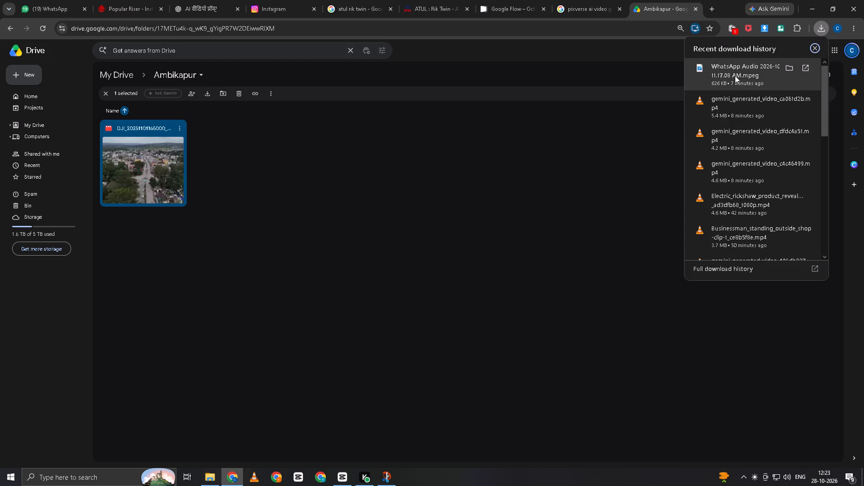
click(176, 127)
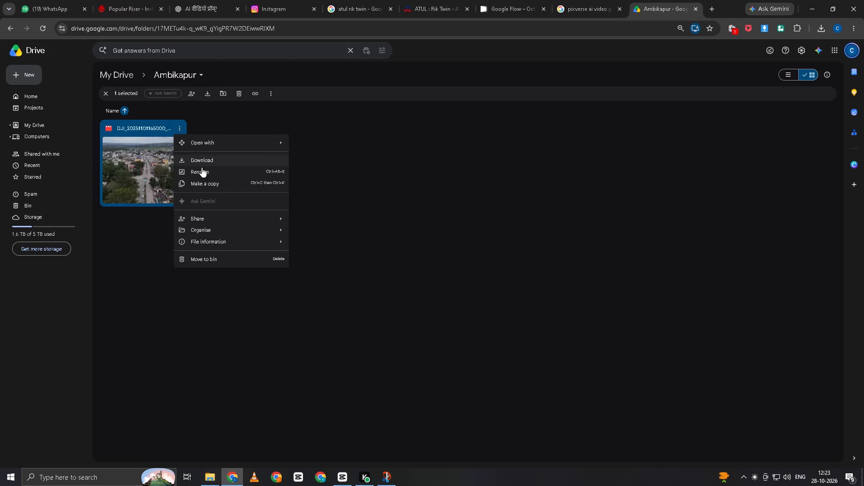
click(208, 162)
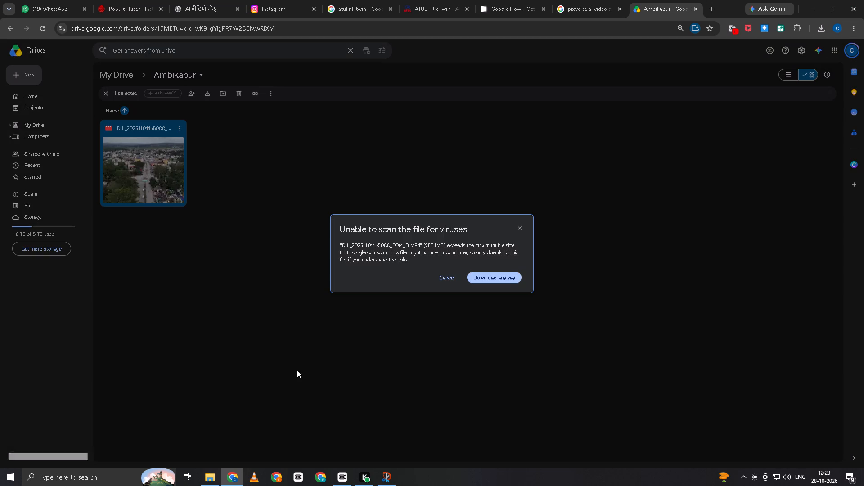
click(488, 280)
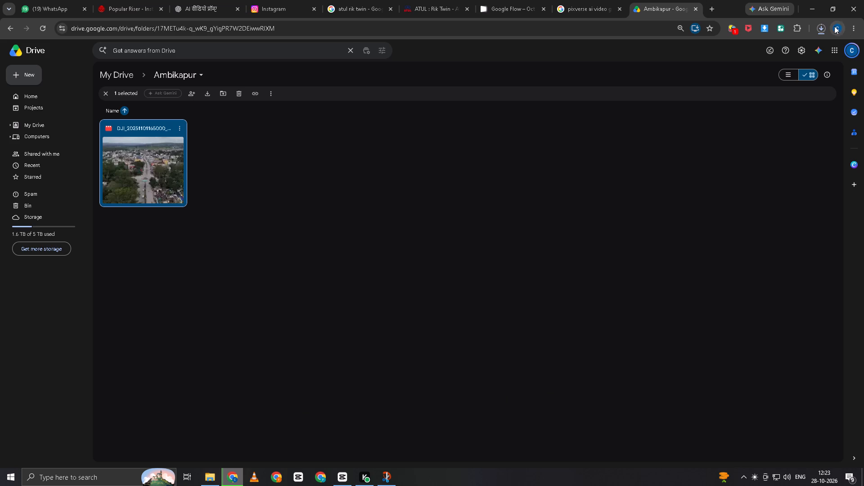
Check the browser's recent downloads for the DJI drone video from the Ambikapur folder.
click(822, 27)
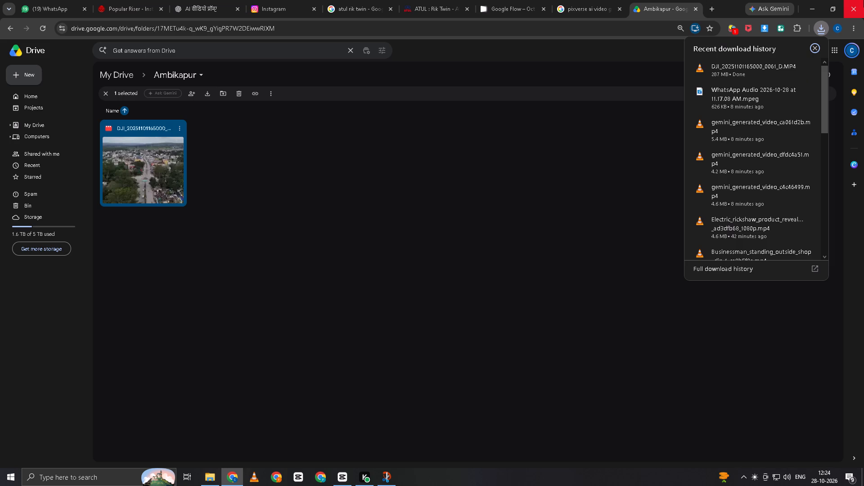
Switch to CapCut, skim through the assembled sequence, and replay the opening night-market shot of the Businessman clip against the voice audio.
click(346, 480)
click(147, 333)
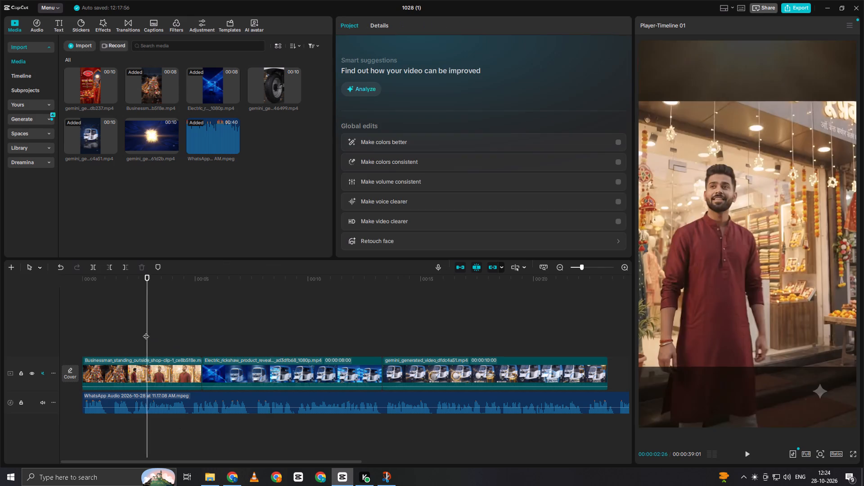
drag(146, 332, 42, 339)
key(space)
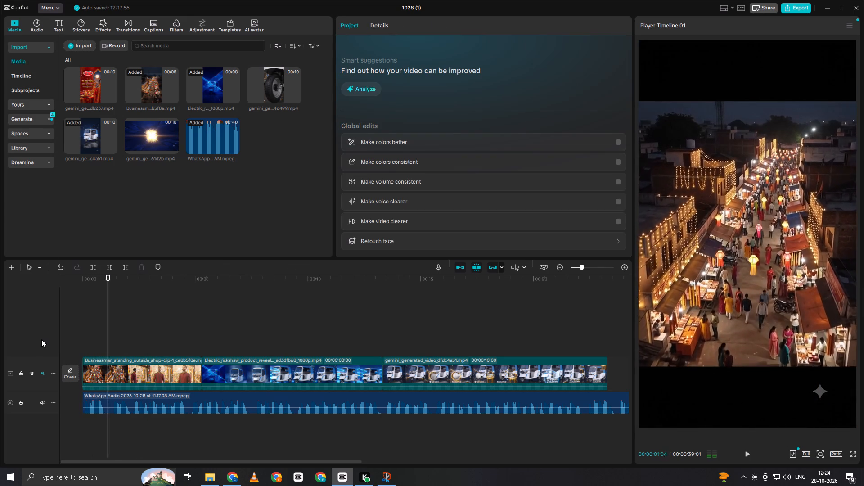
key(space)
click(94, 324)
drag(94, 324, 103, 324)
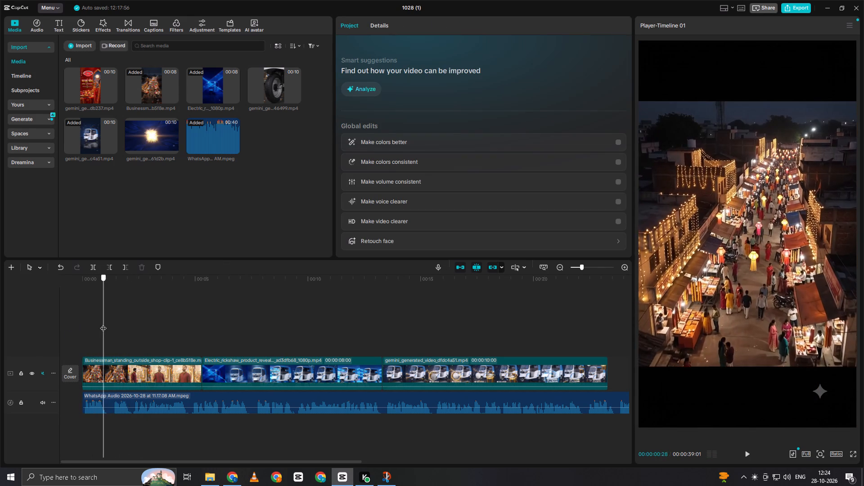
drag(103, 324, 616, 322)
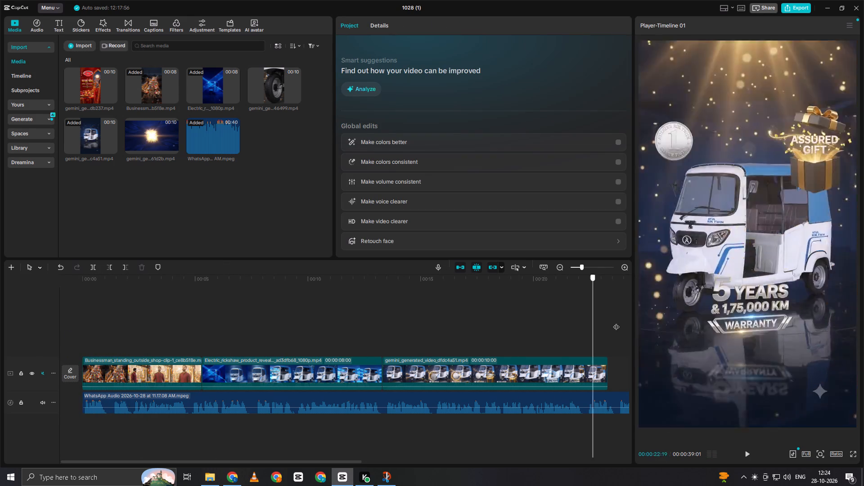
drag(616, 322, 30, 364)
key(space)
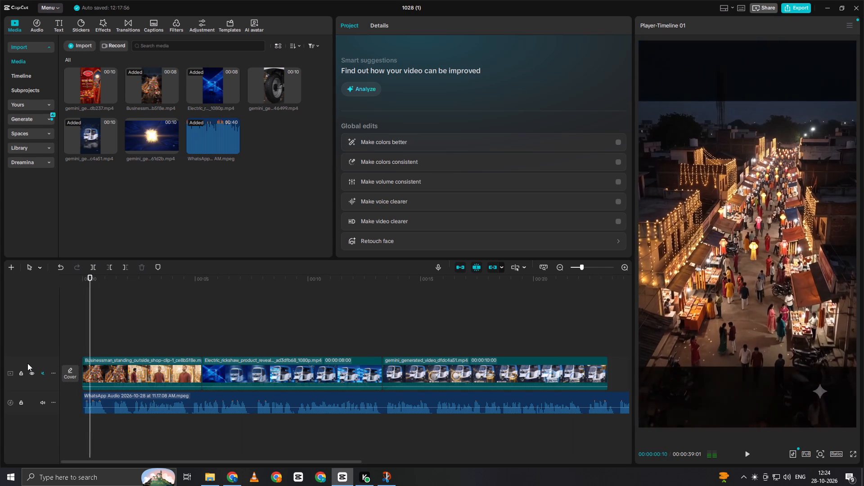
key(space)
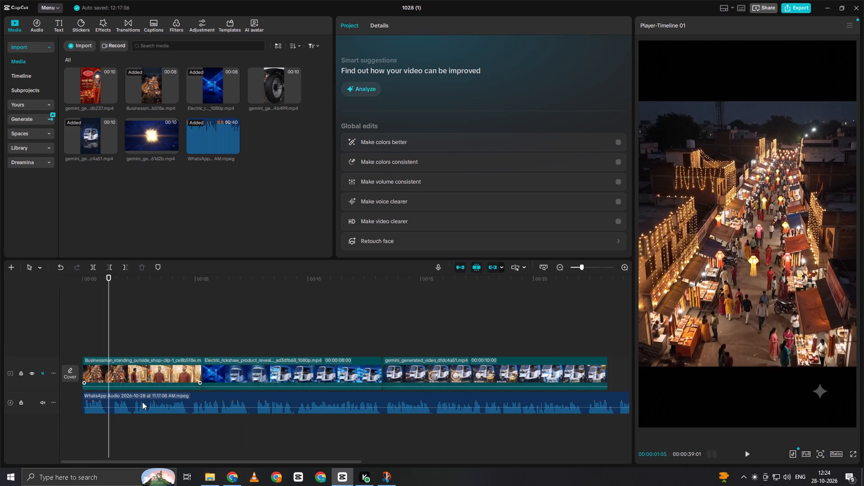
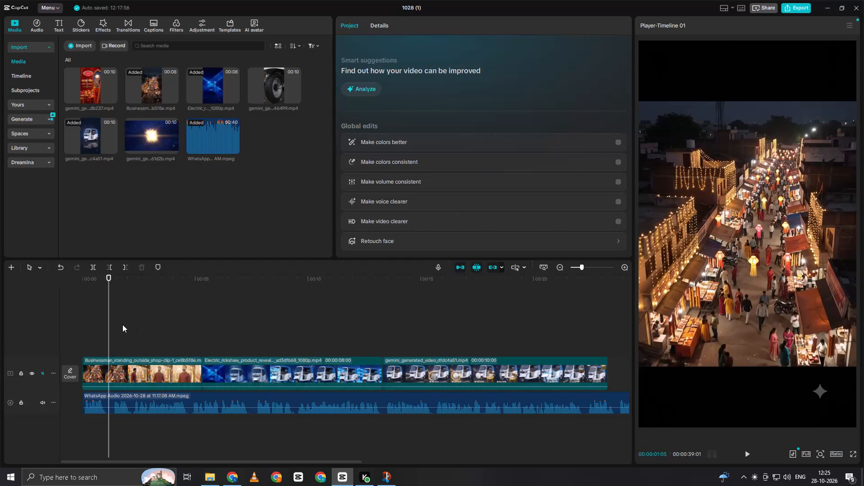
click(122, 324)
drag(122, 324, 81, 346)
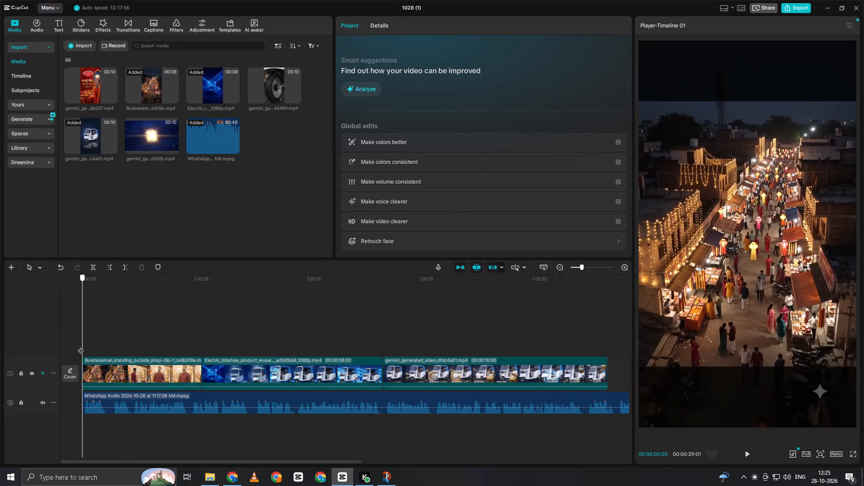
drag(81, 346, 77, 348)
key(space)
key(space)
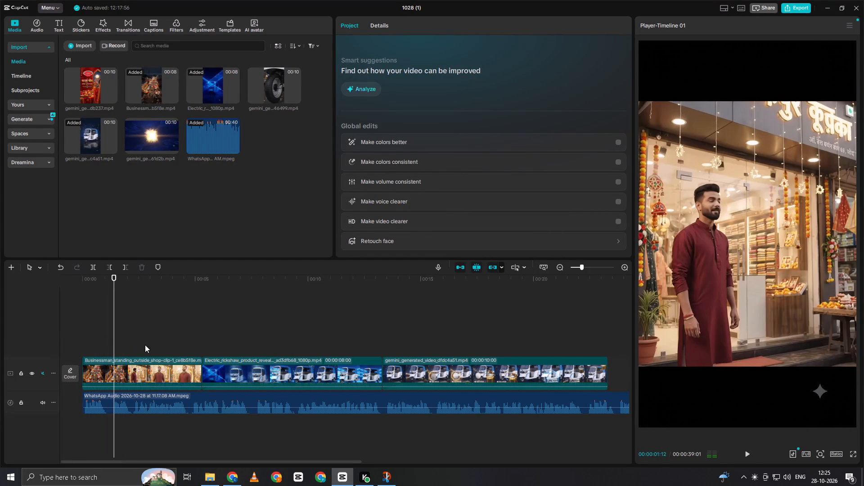
click(77, 46)
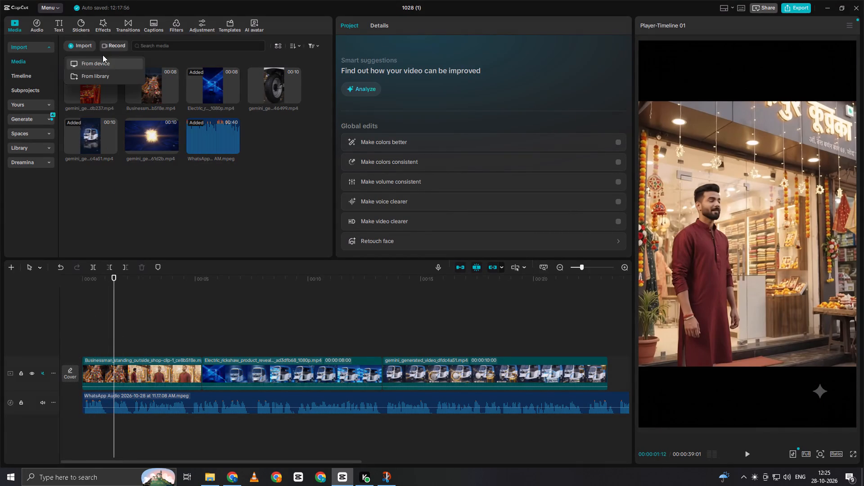
click(108, 62)
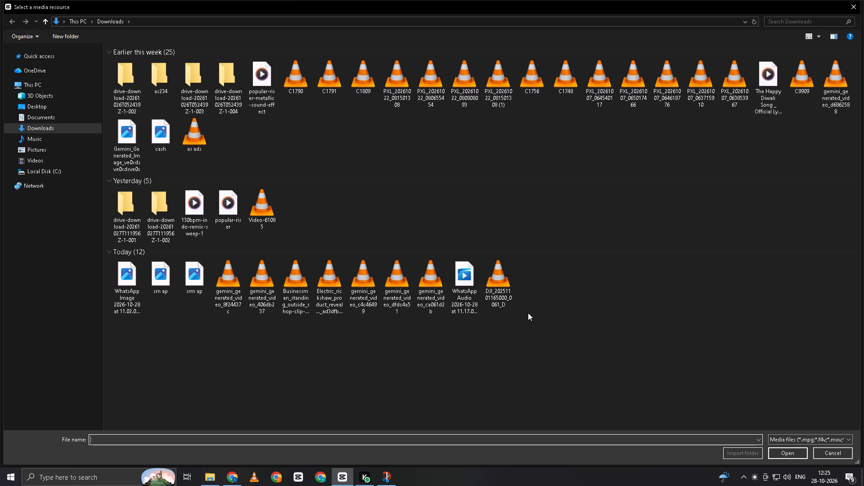
click(499, 286)
key(BackSpace)
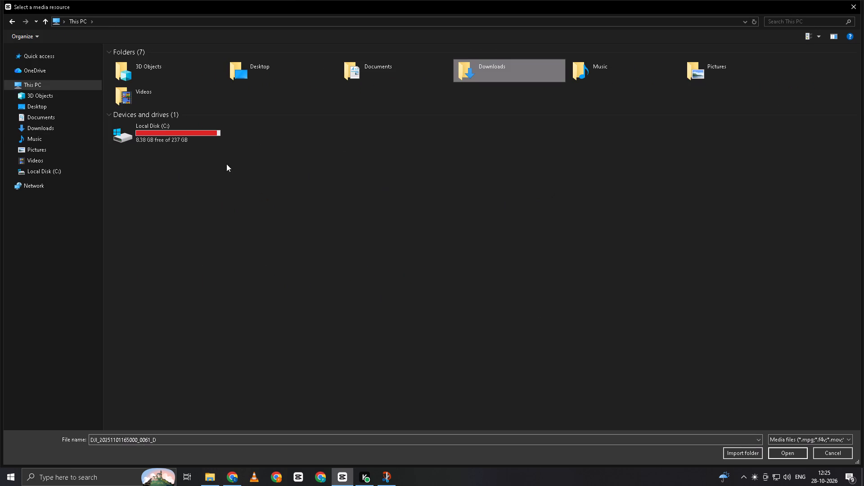
click(49, 129)
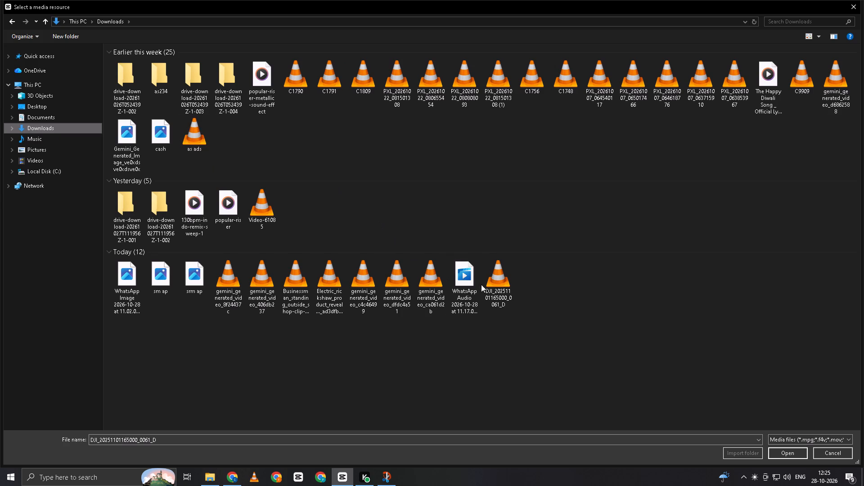
click(494, 289)
key(Return)
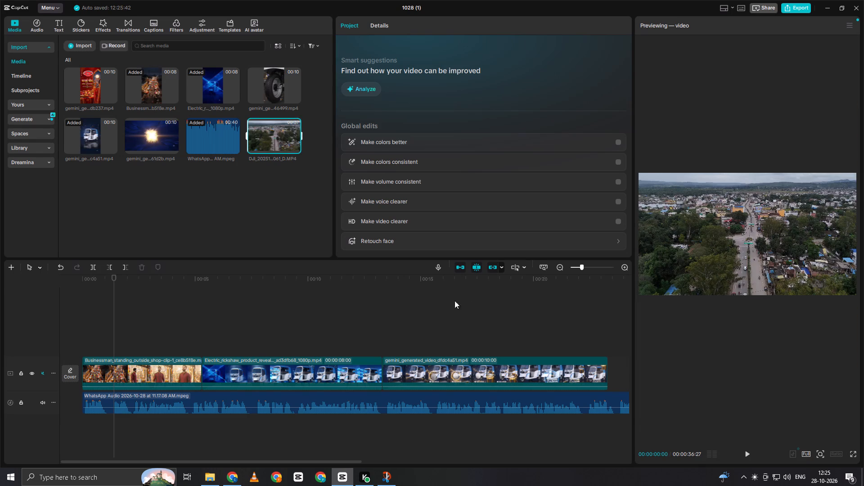
Insert the DJI drone clip at the very start of the main video track, before the businessman clip.
drag(277, 133, 107, 337)
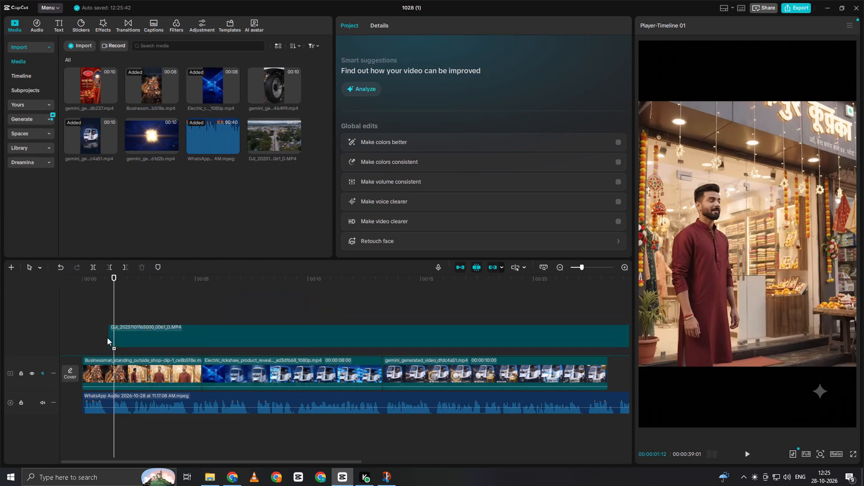
drag(107, 337, 87, 367)
Trim away everything in the drone clip after 00:00:01:14, matching the cut to the voice audio.
click(103, 326)
drag(103, 326, 309, 316)
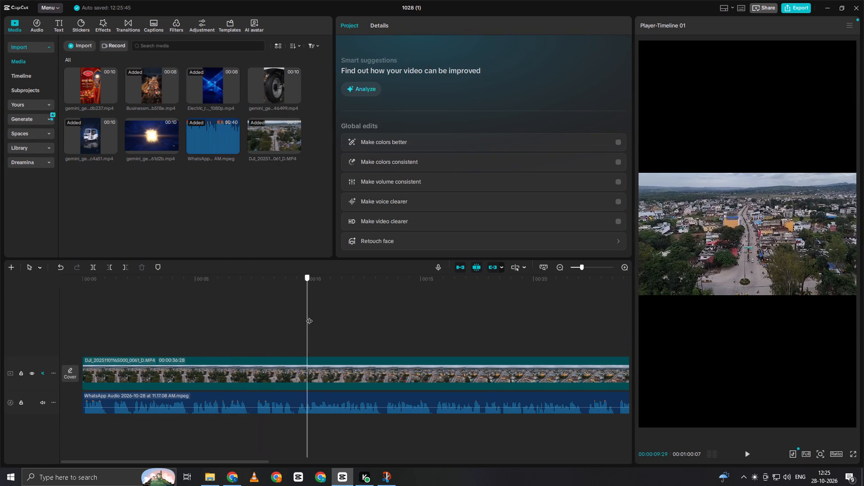
drag(309, 316, 193, 391)
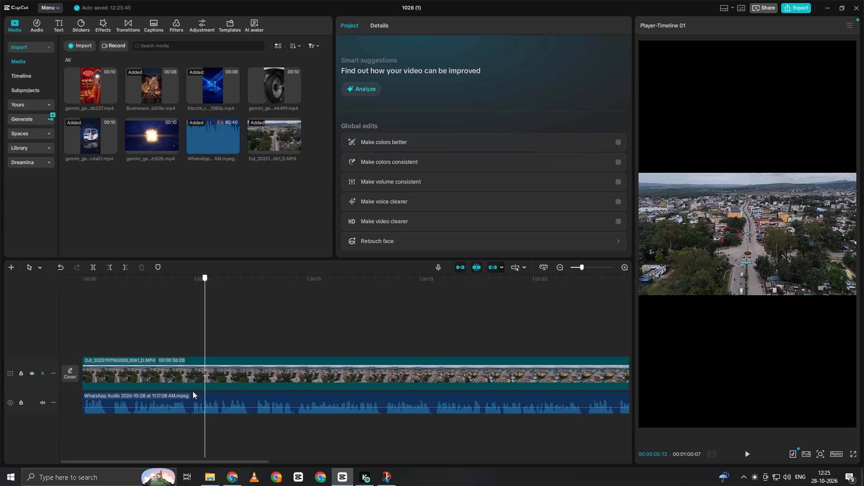
drag(193, 391, 117, 416)
key(space)
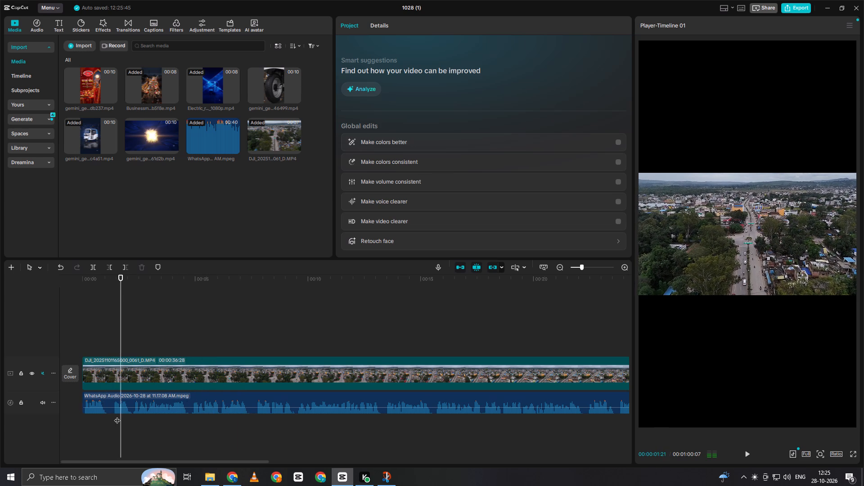
key(space)
click(134, 324)
drag(134, 324, 116, 342)
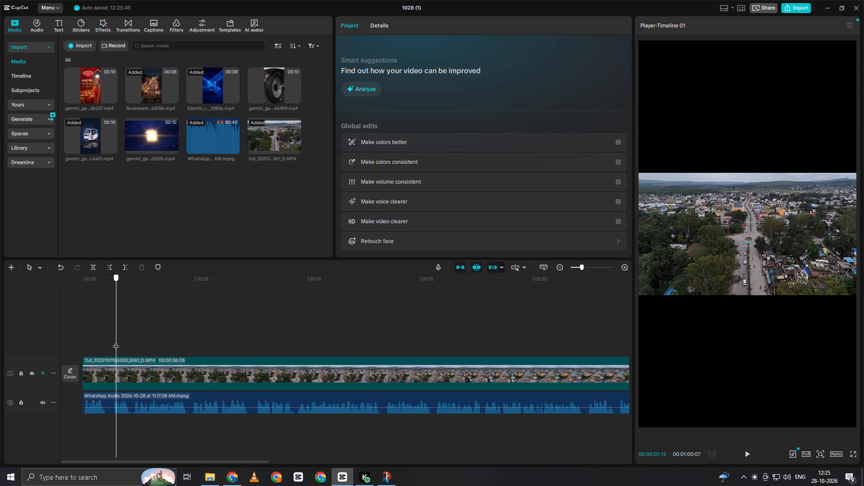
drag(116, 342, 115, 342)
click(127, 373)
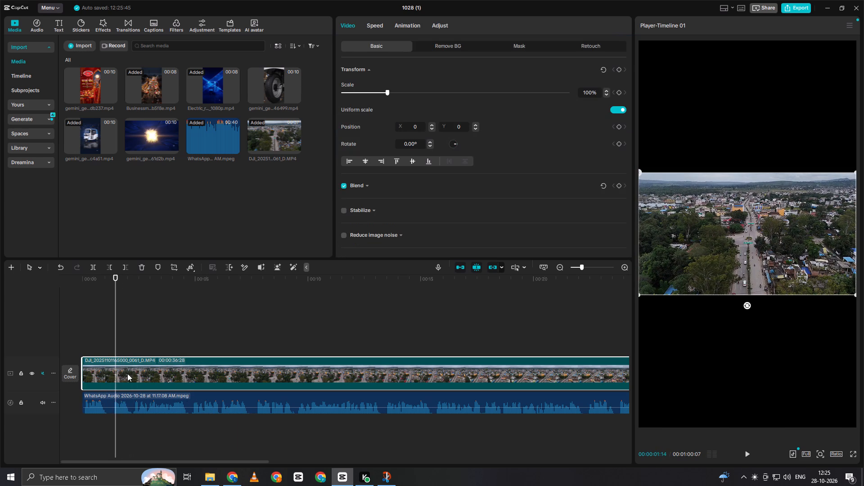
key(w)
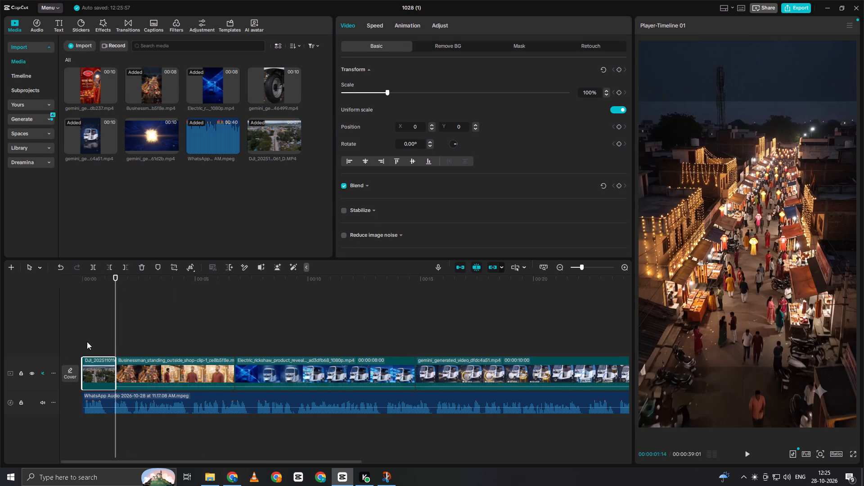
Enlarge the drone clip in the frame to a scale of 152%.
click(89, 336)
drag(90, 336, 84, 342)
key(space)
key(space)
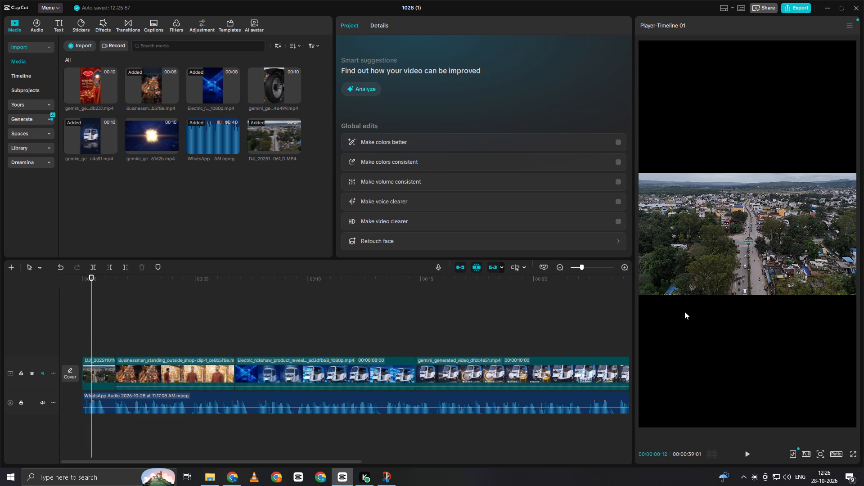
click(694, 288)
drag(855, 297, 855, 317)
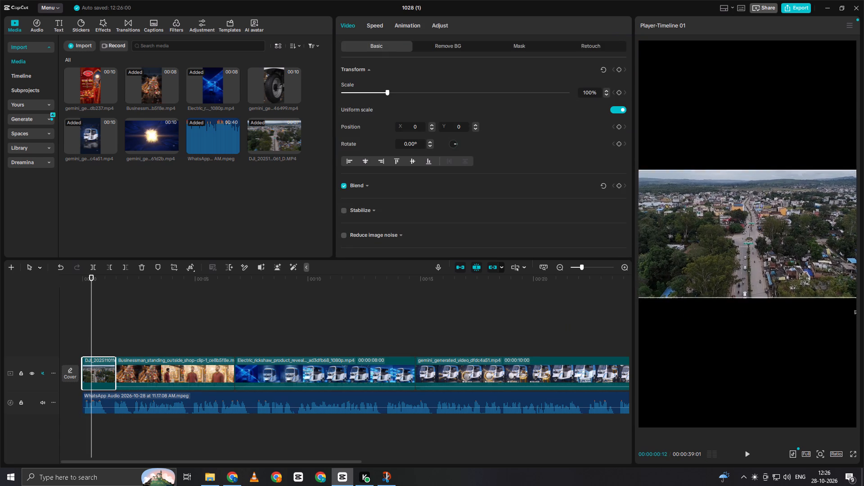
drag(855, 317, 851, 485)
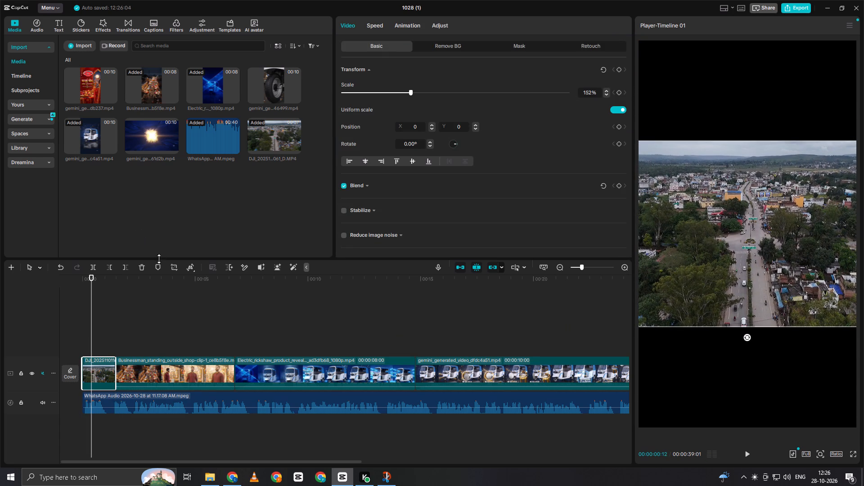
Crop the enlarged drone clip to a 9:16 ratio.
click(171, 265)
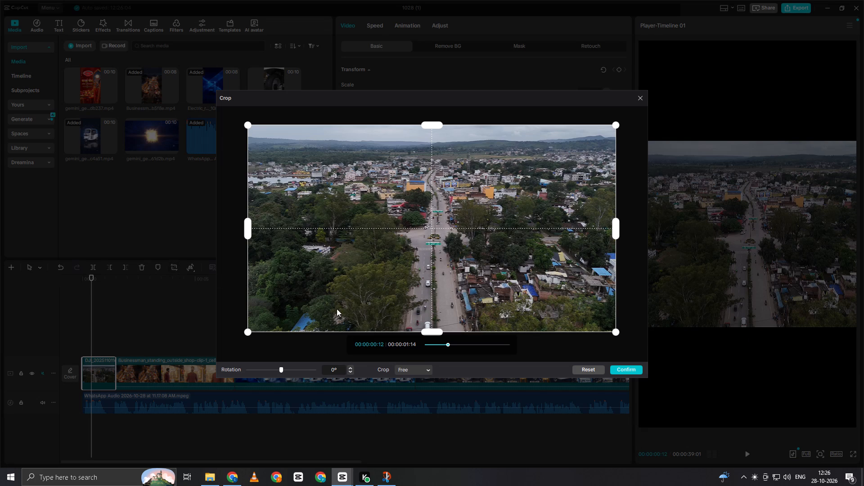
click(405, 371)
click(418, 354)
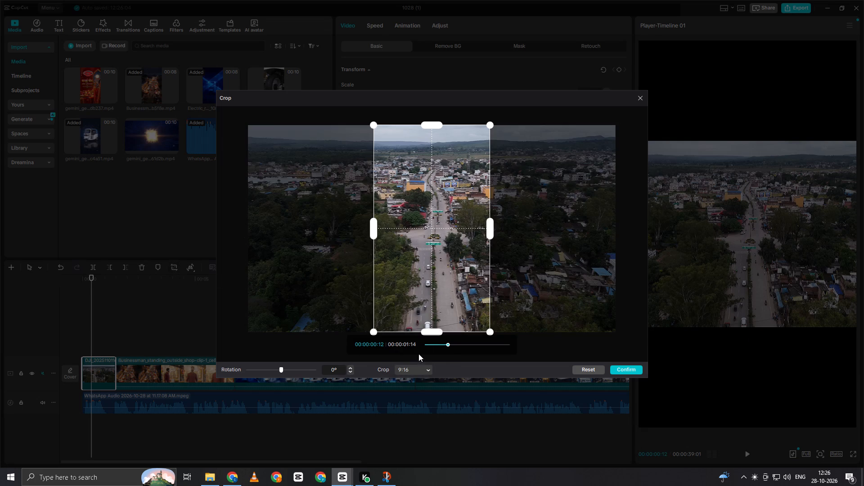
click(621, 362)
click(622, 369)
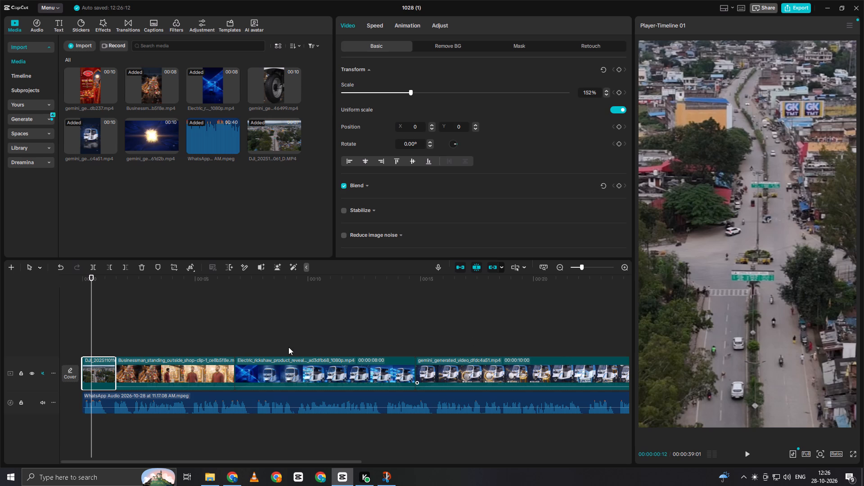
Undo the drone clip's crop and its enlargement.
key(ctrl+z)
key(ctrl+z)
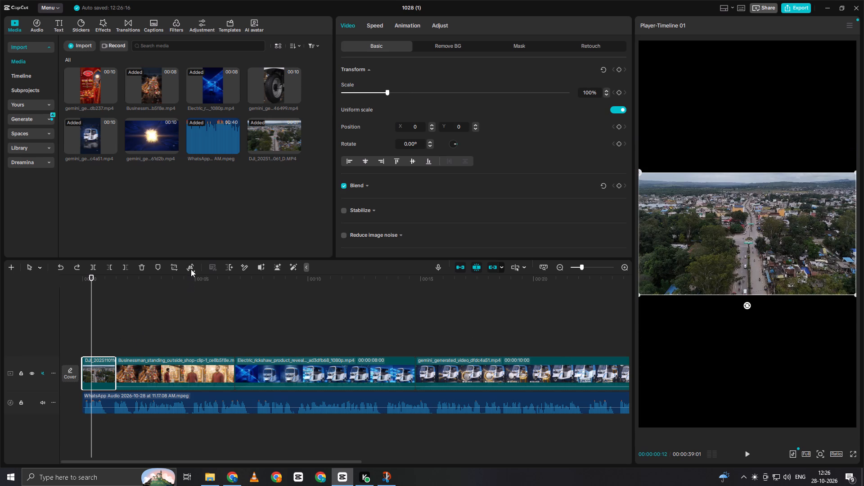
Crop the drone clip at its original scale to 9:16 so it fills the vertical frame.
click(171, 269)
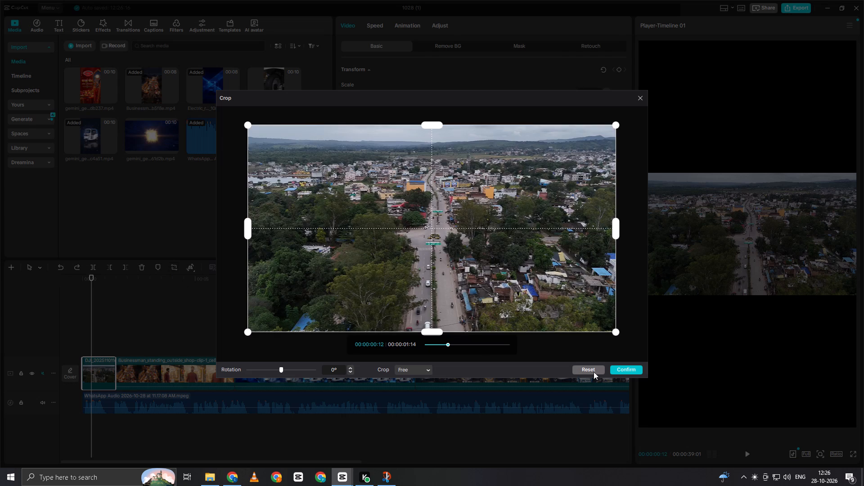
click(418, 373)
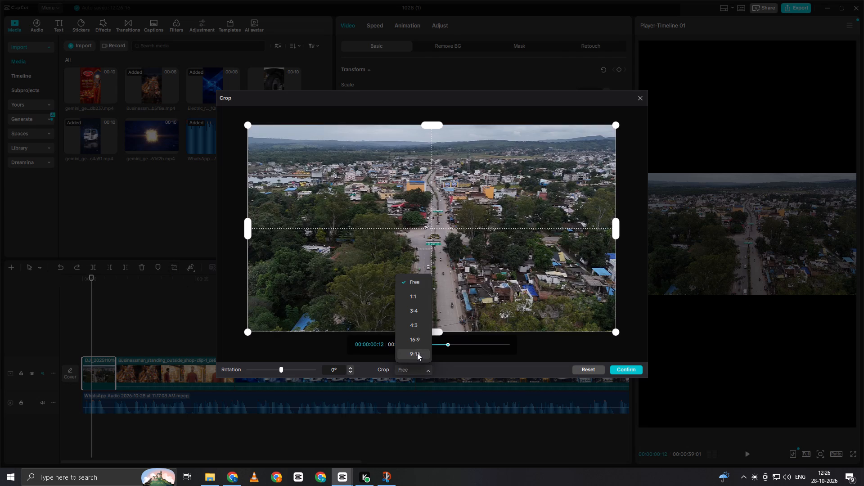
click(417, 353)
click(622, 370)
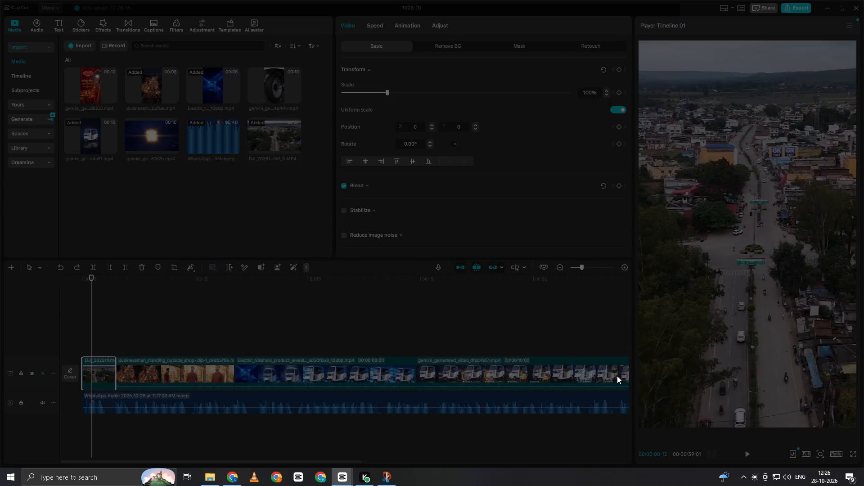
Play the opening against the voice audio and trim the end of the businessman clip at 00:00:03:14, keeping only the night market shot.
click(100, 325)
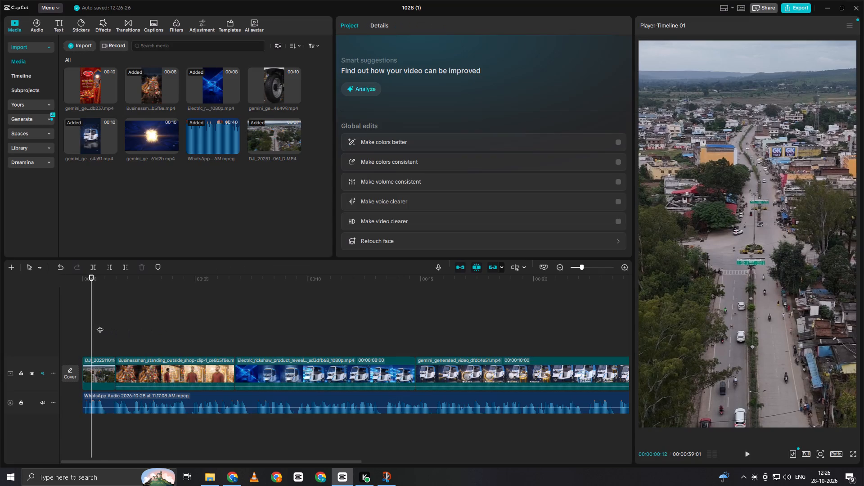
drag(96, 318, 69, 333)
double_click(76, 323)
key(space)
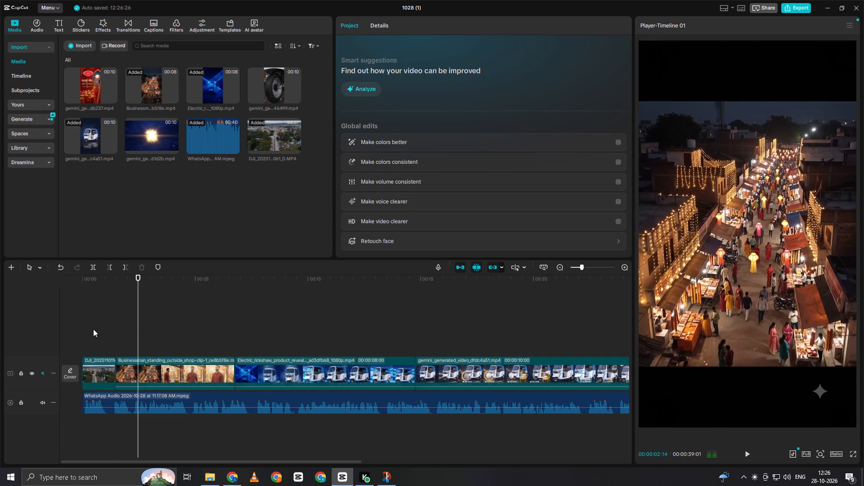
key(space)
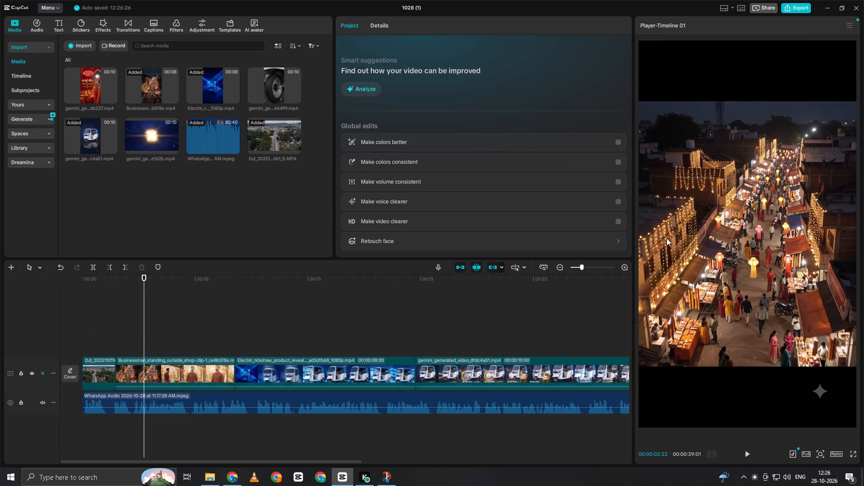
click(107, 332)
key(space)
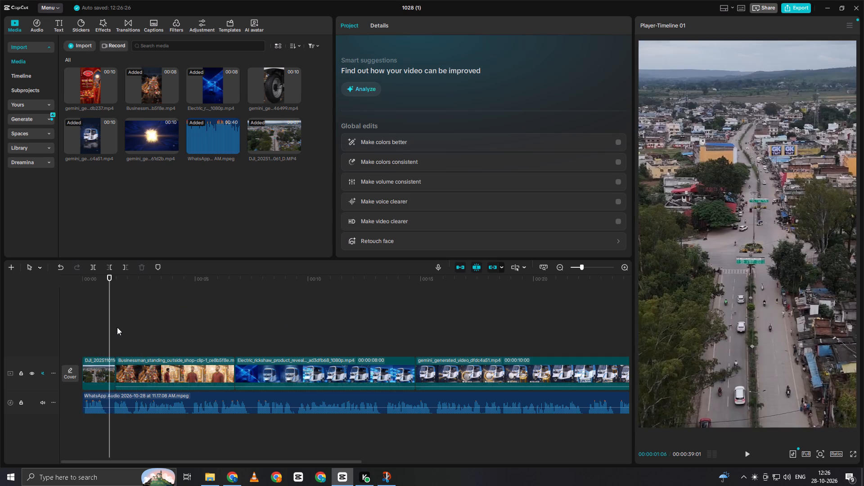
key(space)
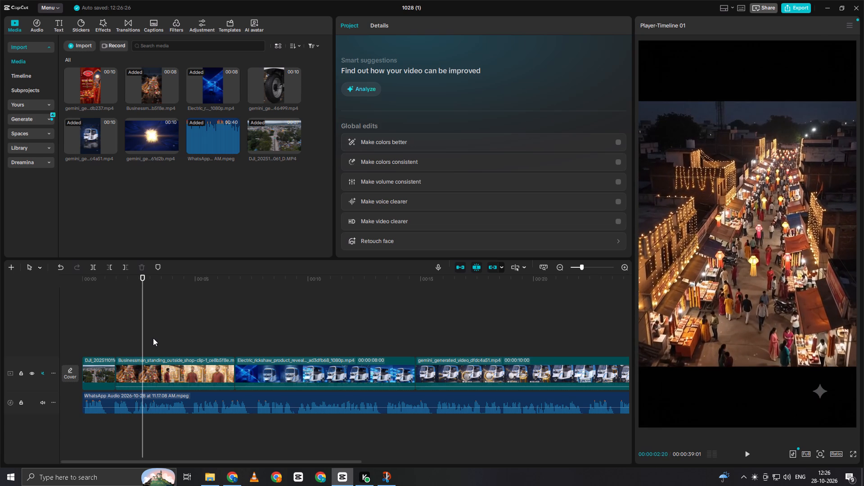
key(space)
key(space)
click(156, 336)
drag(156, 336, 158, 336)
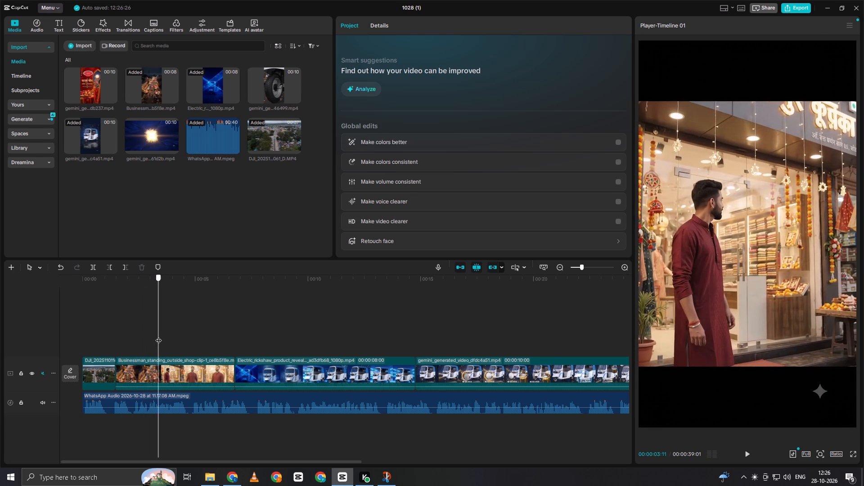
drag(158, 336, 160, 333)
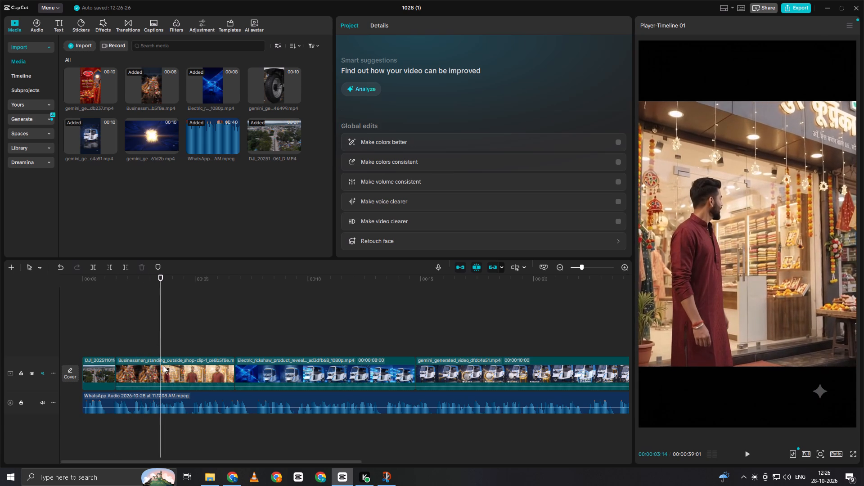
click(164, 367)
key(w)
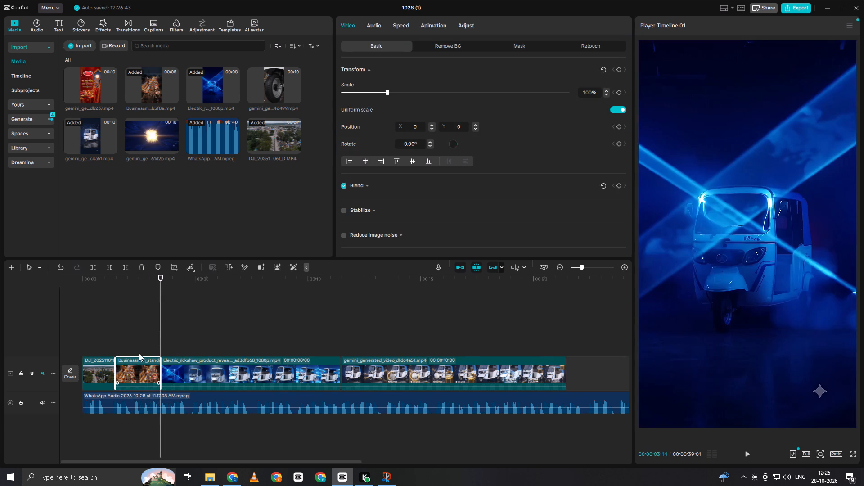
Enlarge the night market clip to 149% so it fills the vertical frame, and check the opening against the voice audio.
drag(128, 345, 119, 345)
click(83, 341)
click(85, 340)
key(space)
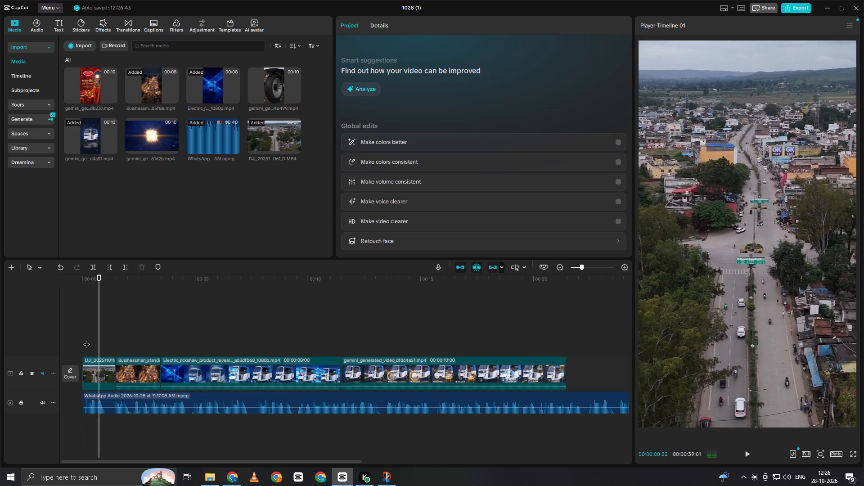
key(space)
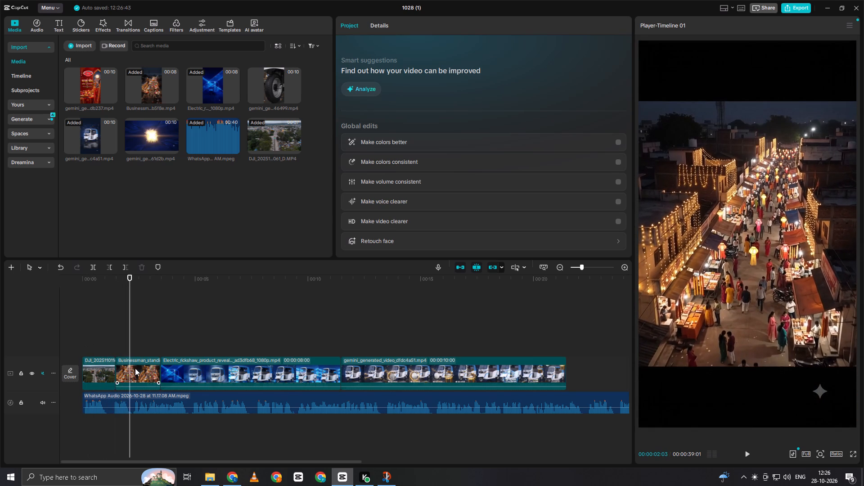
click(136, 368)
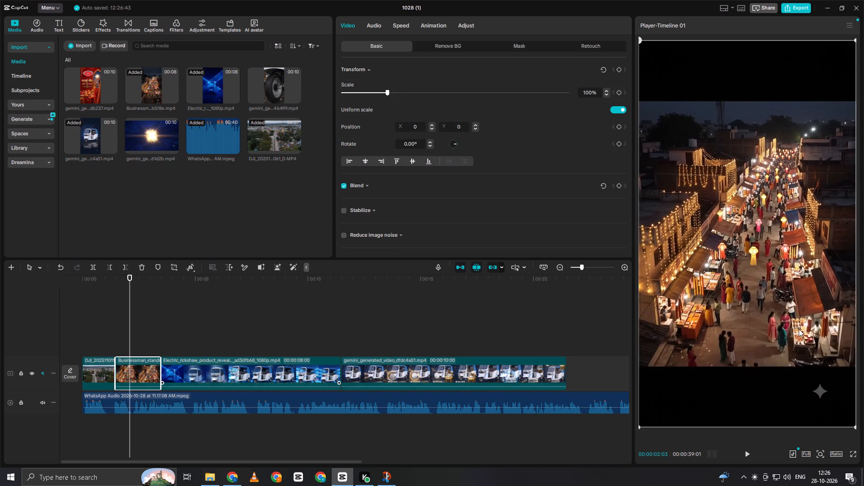
drag(388, 93, 392, 93)
drag(392, 93, 410, 89)
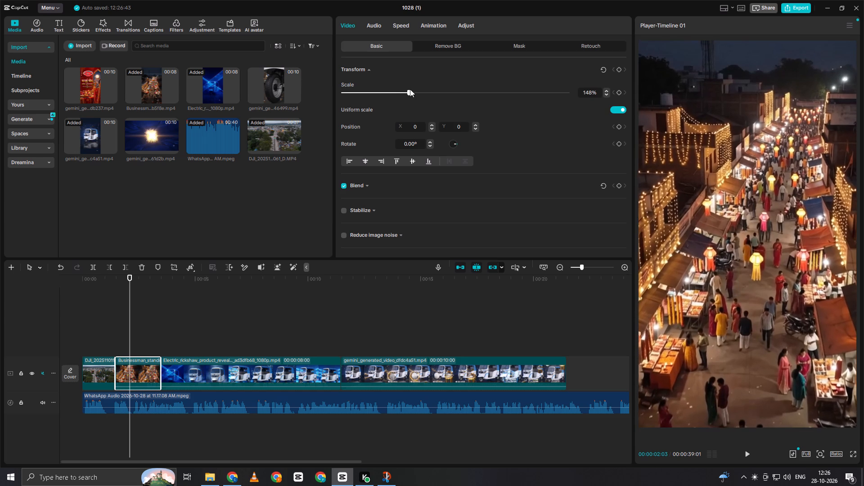
drag(410, 89, 410, 89)
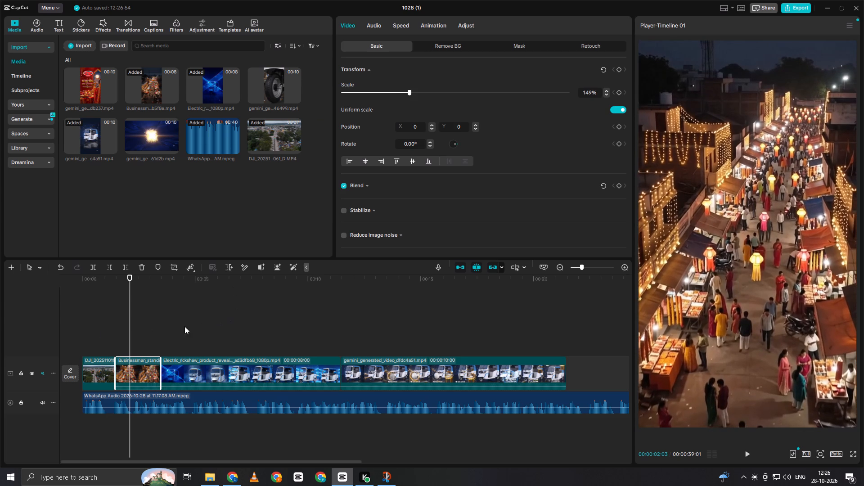
click(110, 344)
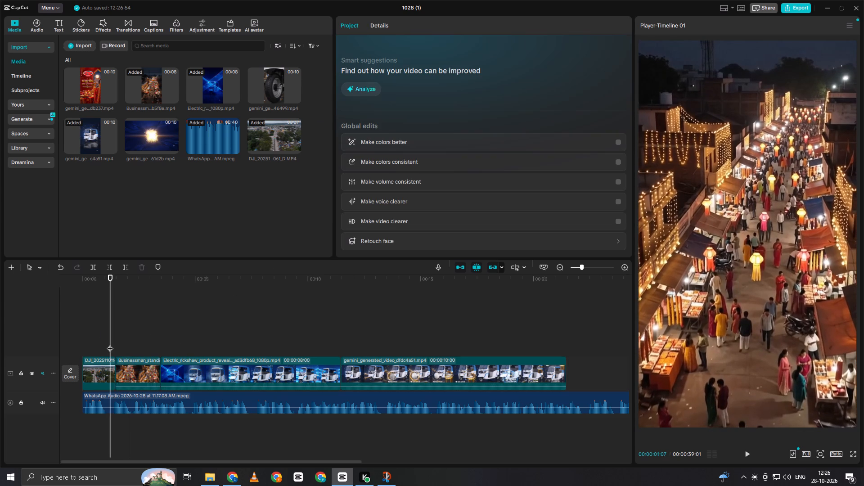
drag(110, 344, 71, 356)
key(space)
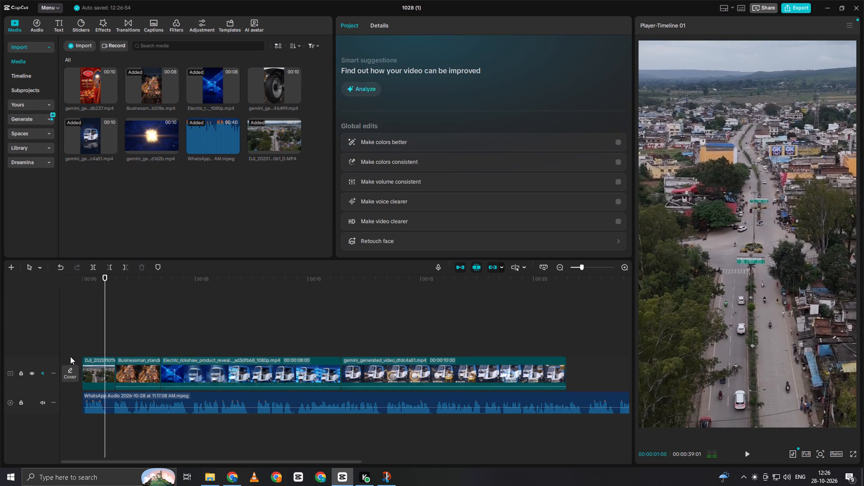
key(space)
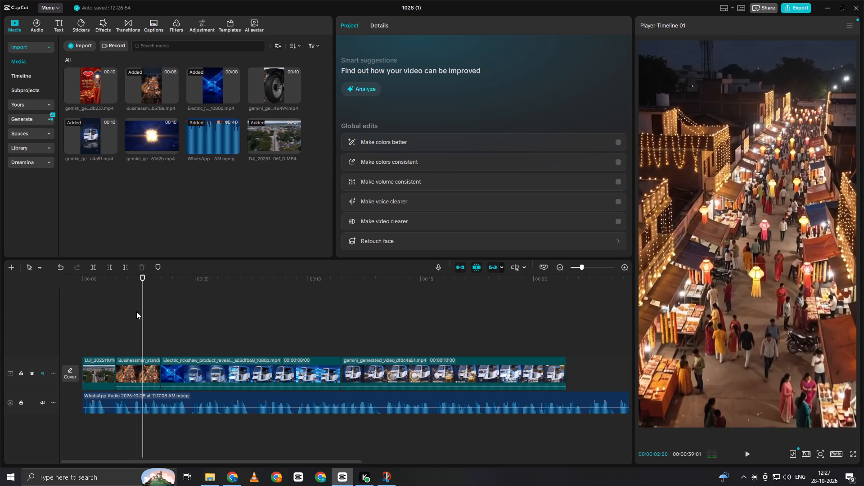
Return to the start of the timeline and audition the favourite music tracks as possible background music.
click(101, 328)
drag(101, 328, 27, 350)
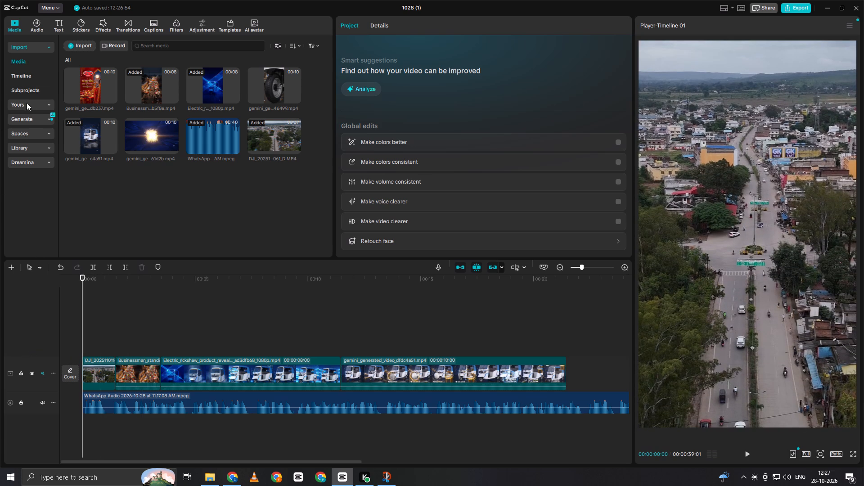
click(31, 26)
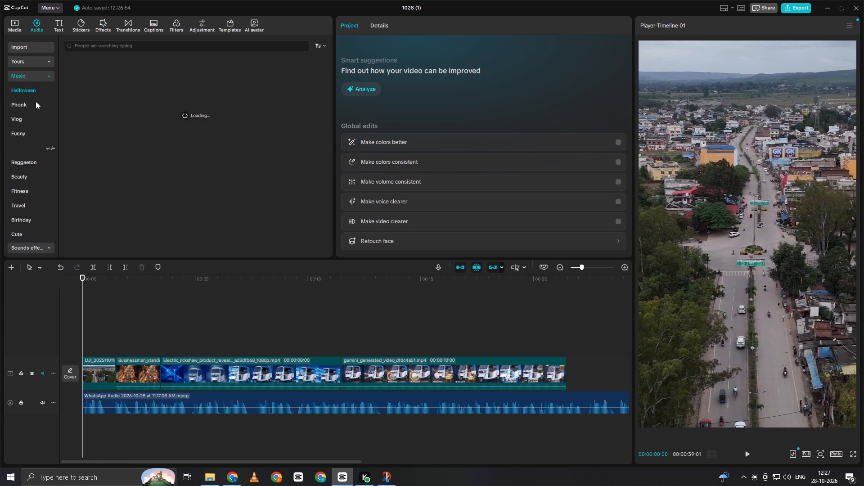
click(30, 61)
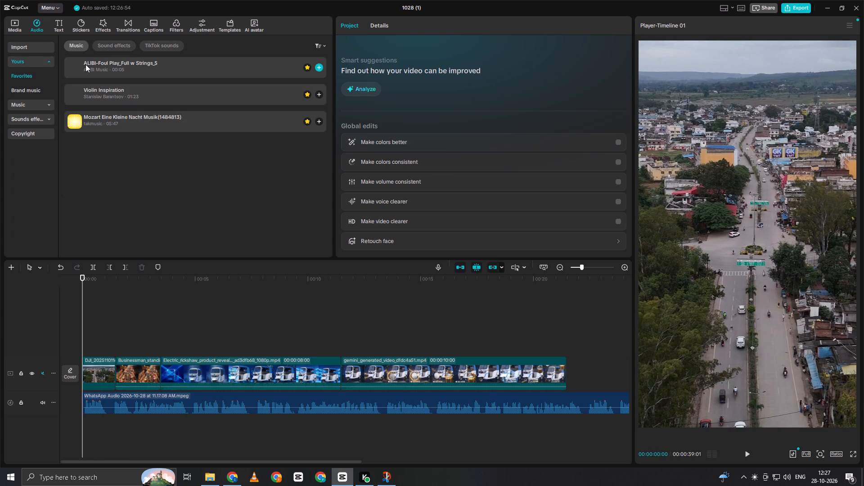
click(85, 64)
click(100, 88)
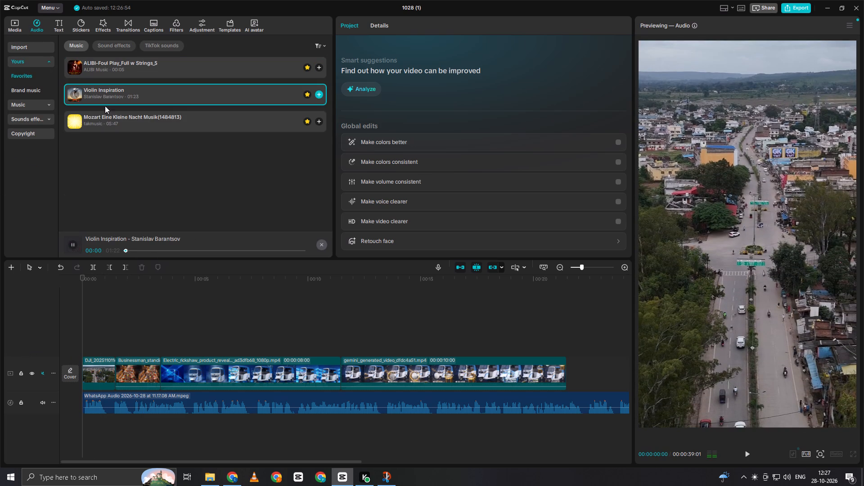
click(109, 117)
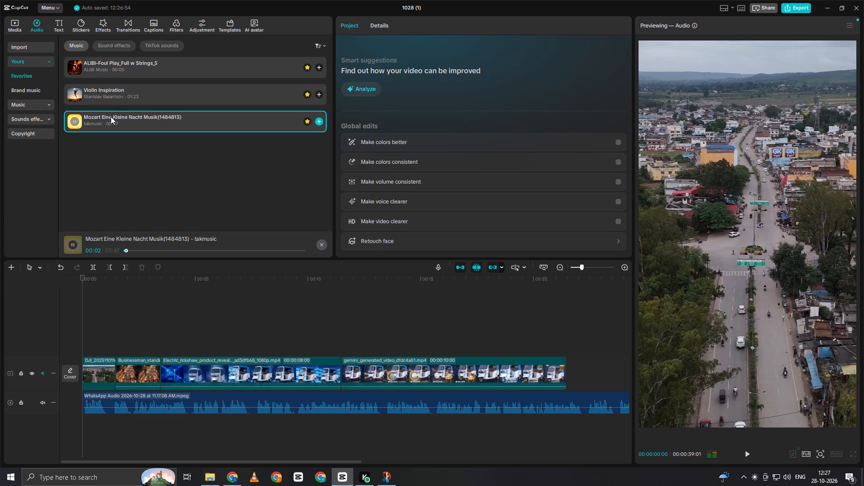
click(119, 99)
click(127, 64)
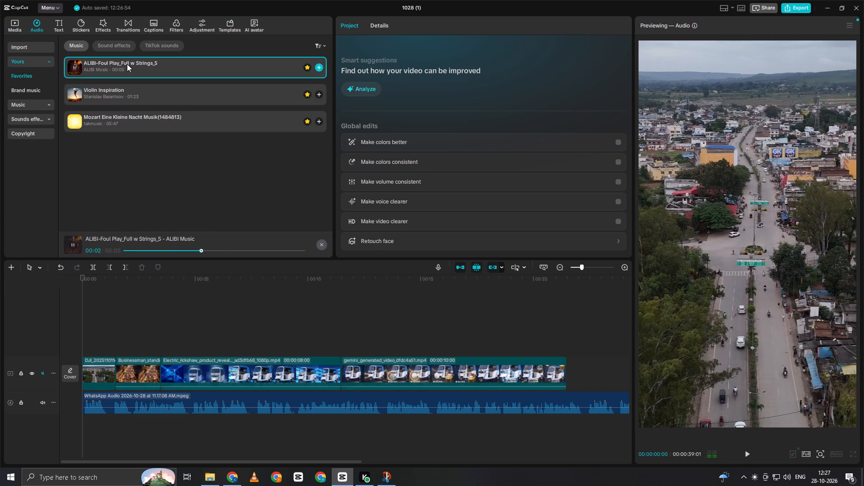
Look through the music library's Halloween, Fitness and Epic categories for background music, auditioning Happy Dance Pop Melody.
click(29, 108)
click(121, 119)
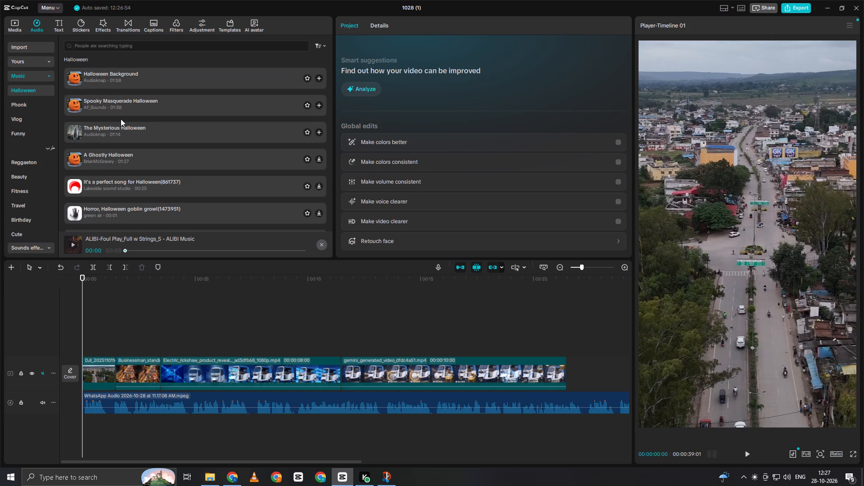
click(33, 193)
click(92, 131)
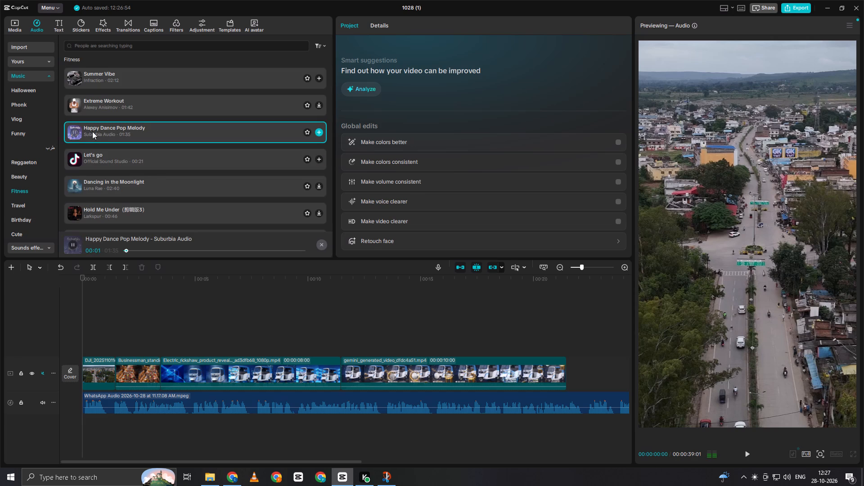
scroll(38, 171, down, 1)
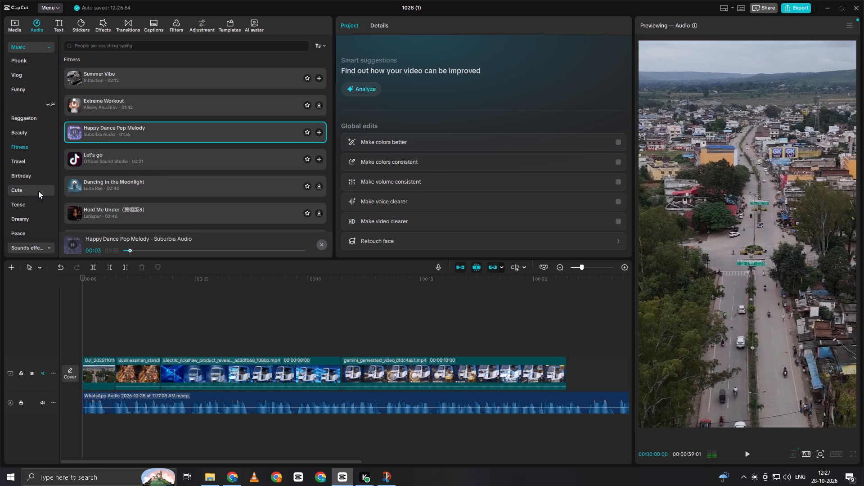
scroll(38, 191, down, 3)
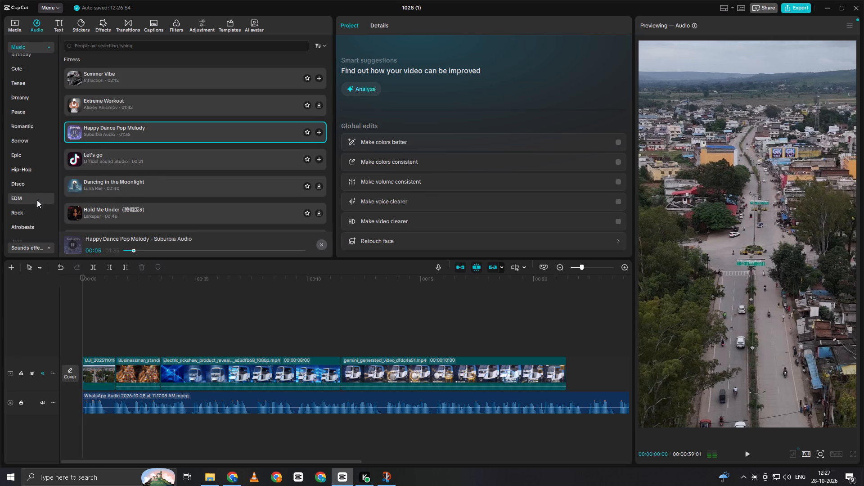
click(28, 153)
click(131, 94)
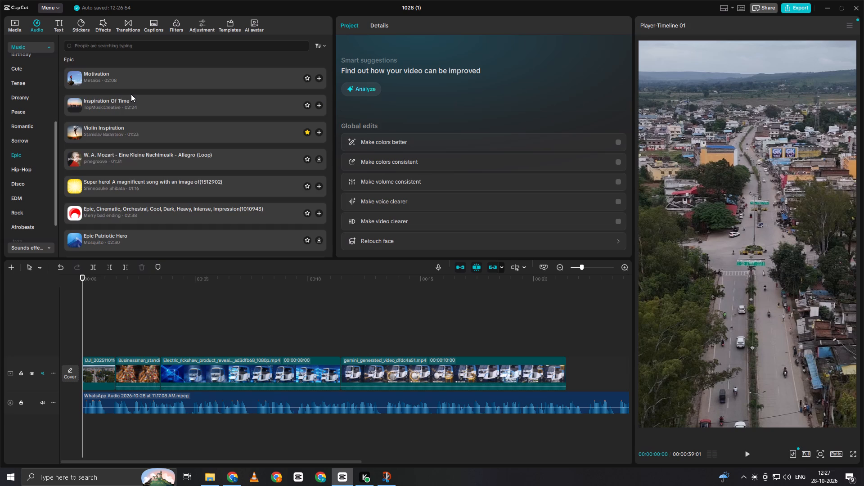
scroll(53, 171, down, 2)
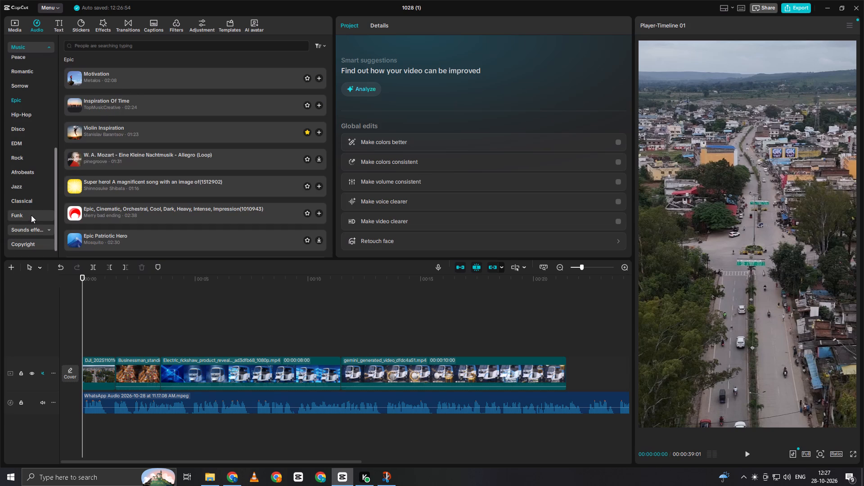
scroll(24, 169, up, 5)
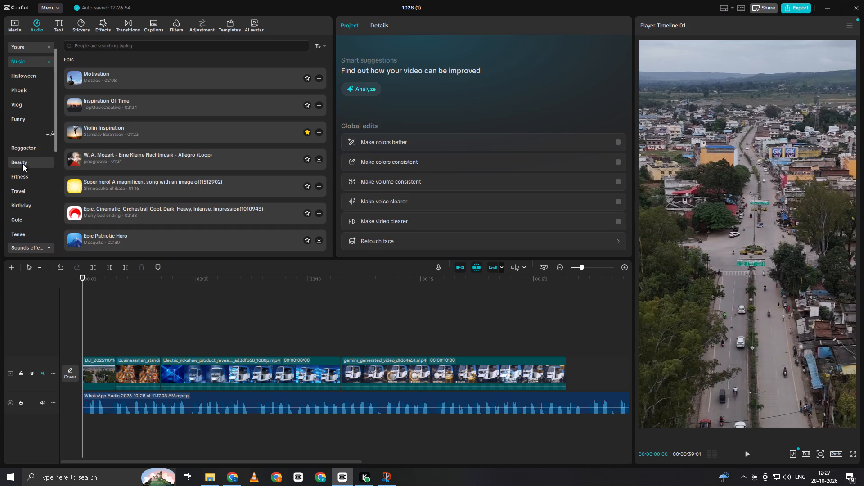
Audition the Vlog tracks Biggest Dog and Background Music, and add Background Music beneath the voice audio from the timeline start.
click(21, 106)
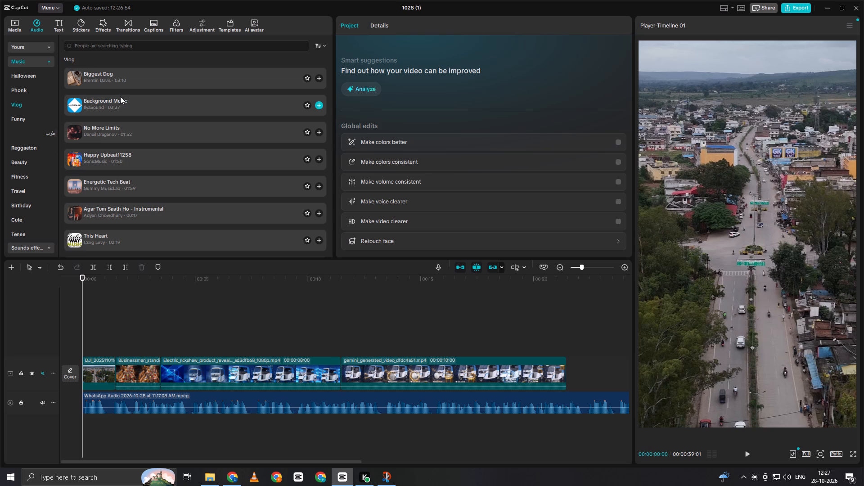
click(126, 90)
click(135, 84)
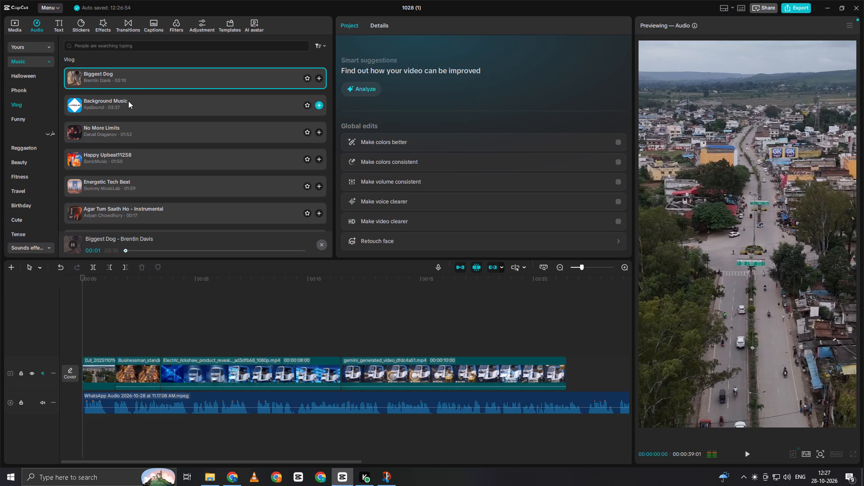
click(128, 101)
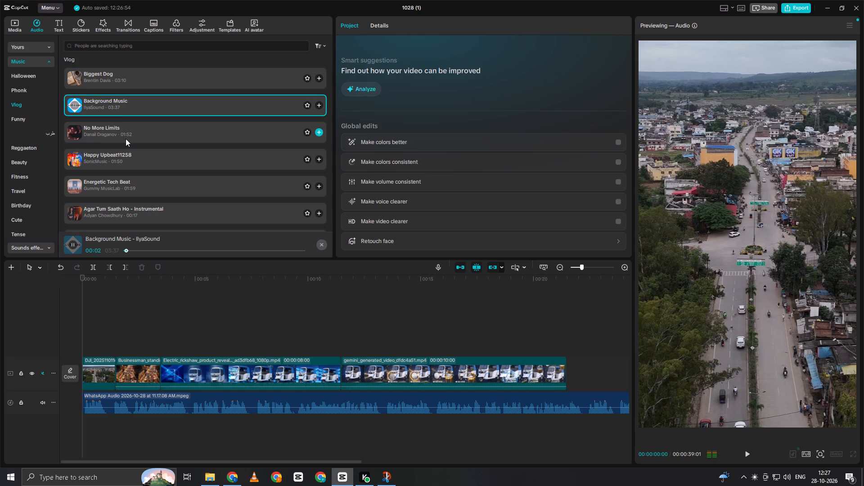
drag(117, 100, 155, 299)
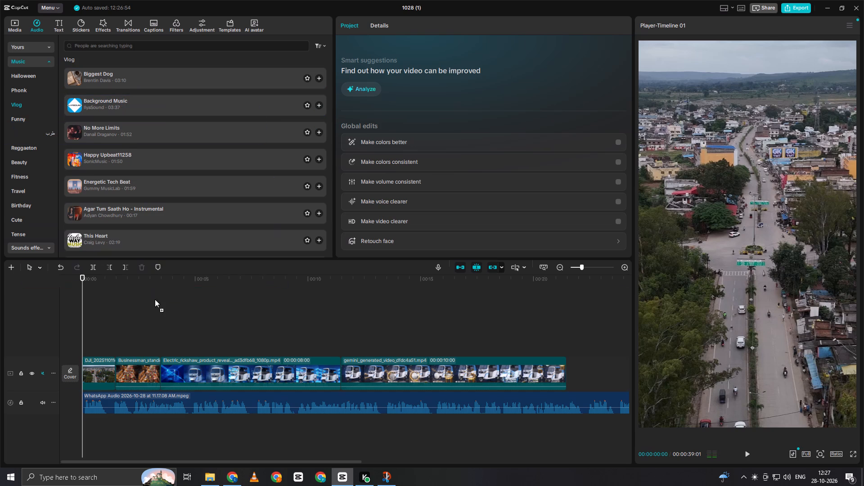
drag(155, 299, 83, 428)
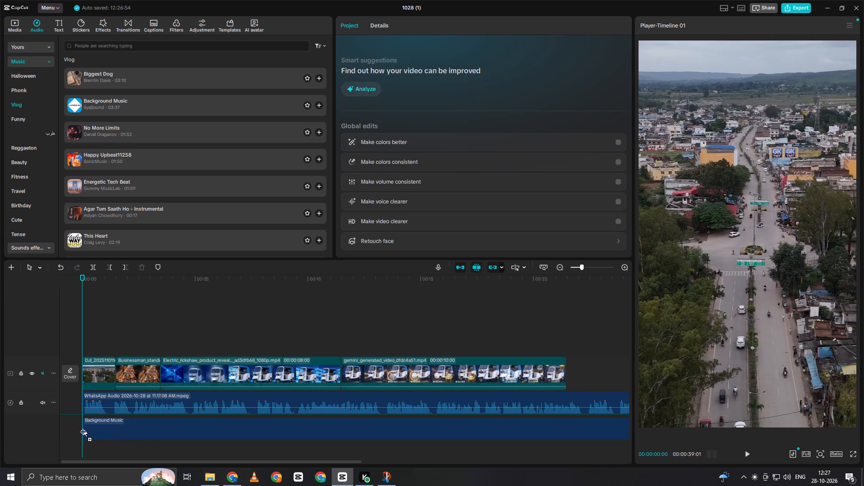
Lower the Background Music clip's volume to -12.2 dB and check its balance with the voice audio over the opening.
key(space)
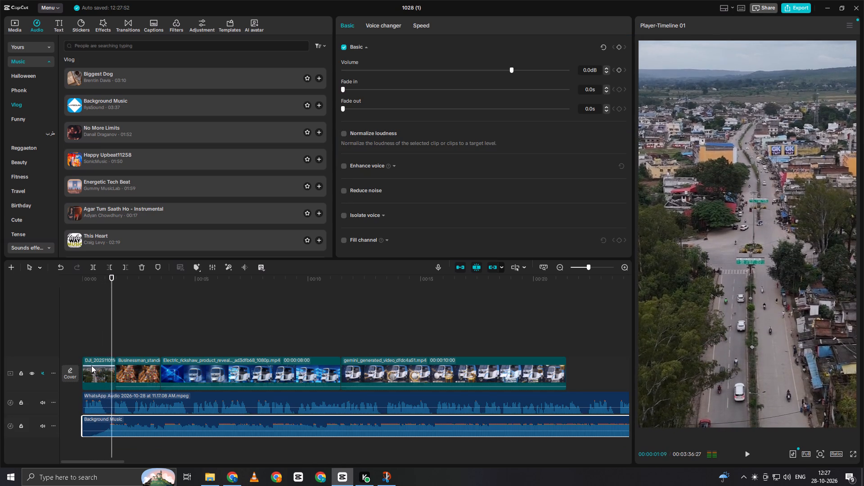
key(space)
click(258, 432)
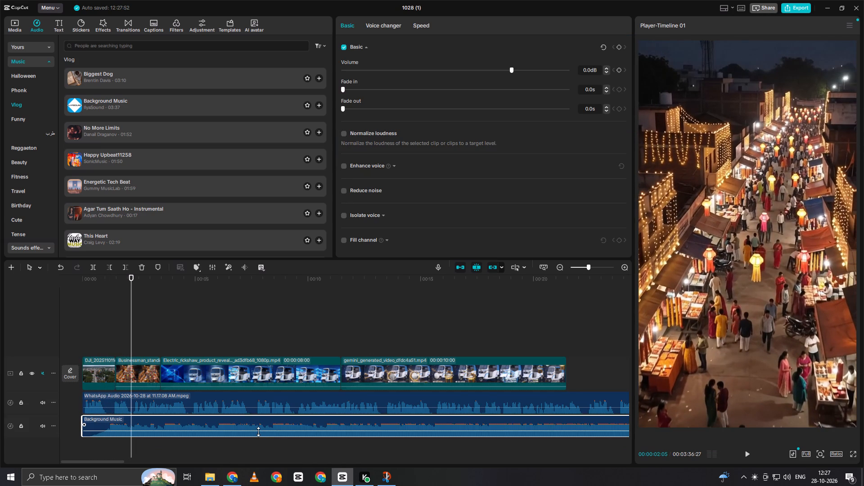
click(476, 72)
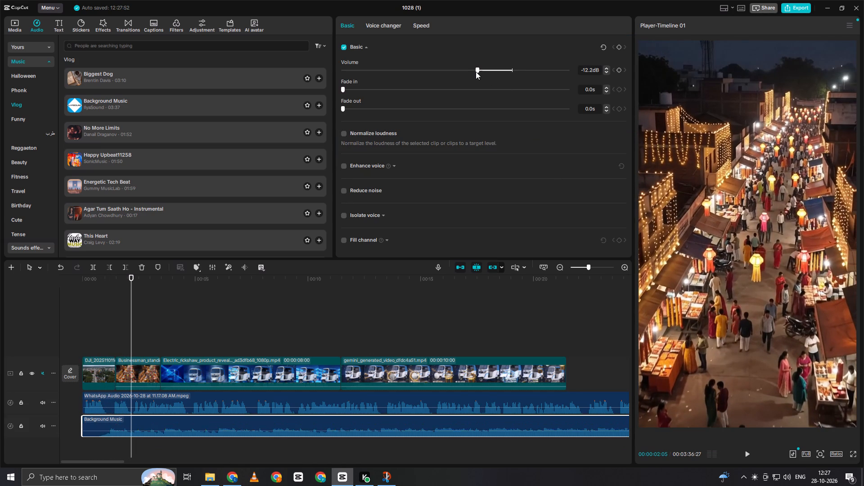
click(135, 339)
drag(134, 339, 67, 361)
key(space)
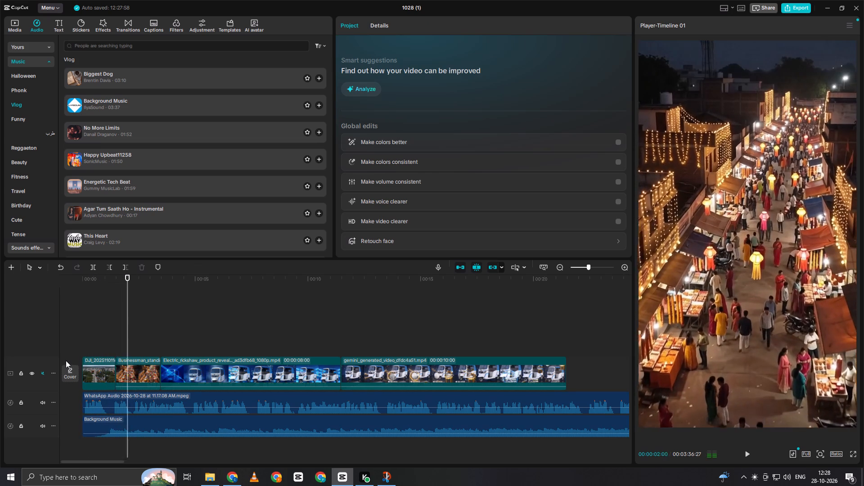
key(space)
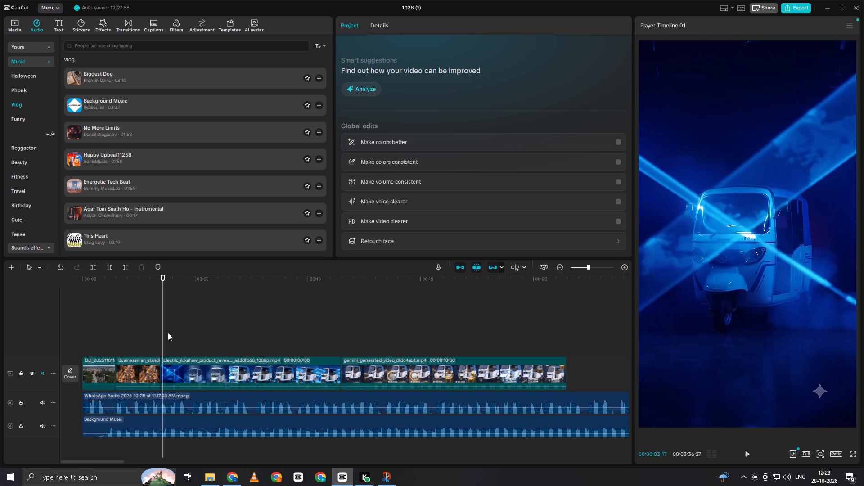
Review the electric rickshaw reveal clip around 00:00:07 against the voice audio.
double_click(168, 333)
drag(168, 333, 262, 320)
key(space)
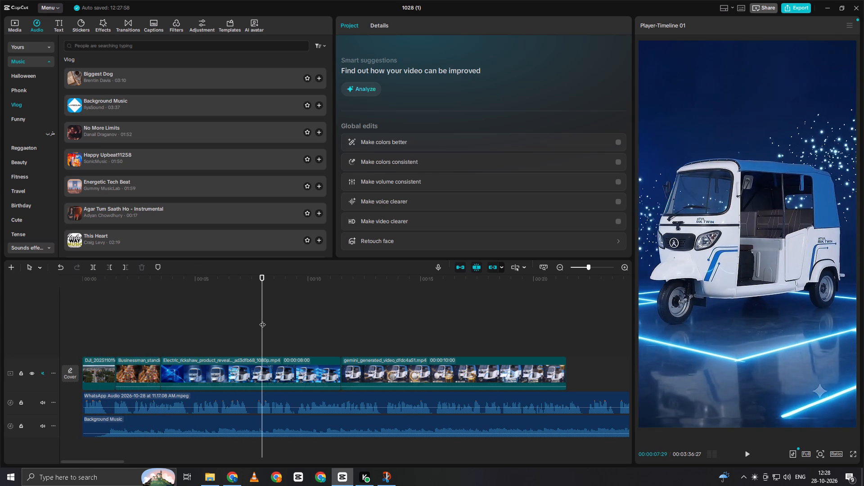
key(space)
click(250, 320)
key(space)
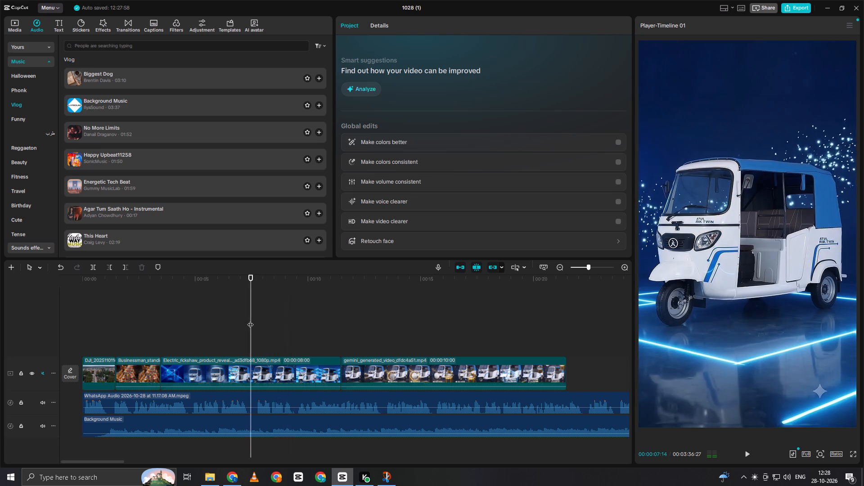
double_click(250, 320)
click(251, 320)
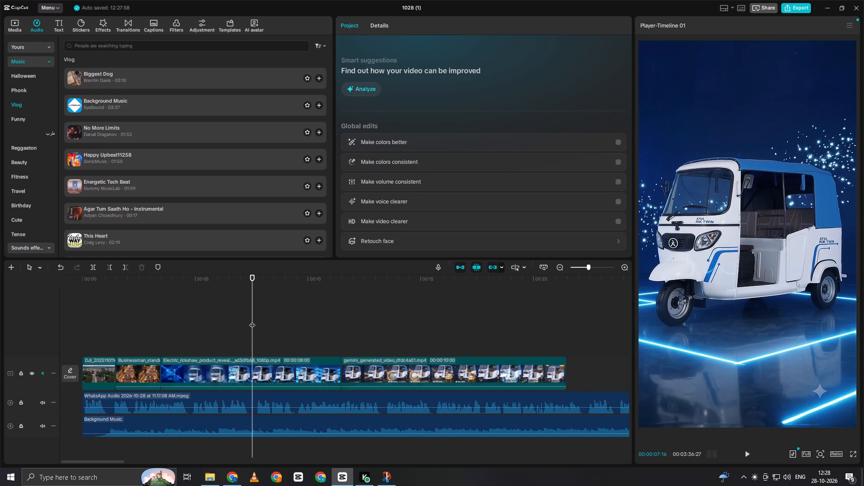
Move the rickshaw reveal and silver coin gift clips onto separate upper tracks, starting at about 00:08 and 00:14.
click(224, 369)
drag(224, 369, 334, 335)
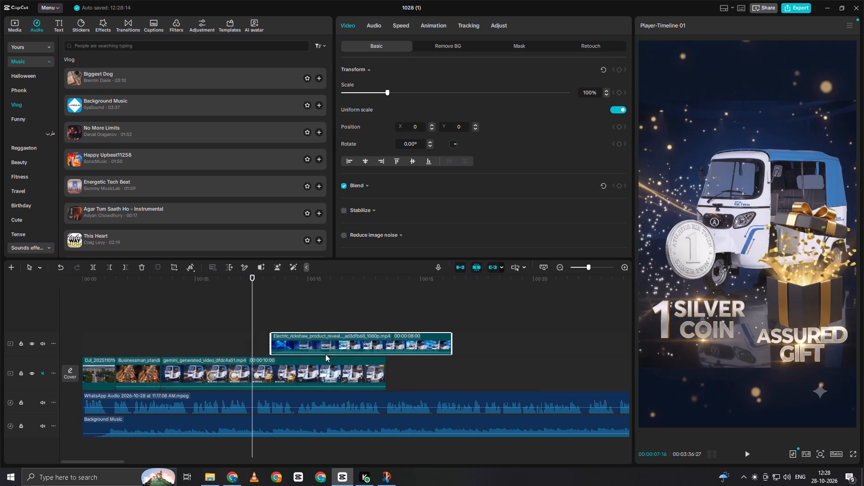
drag(317, 373, 556, 310)
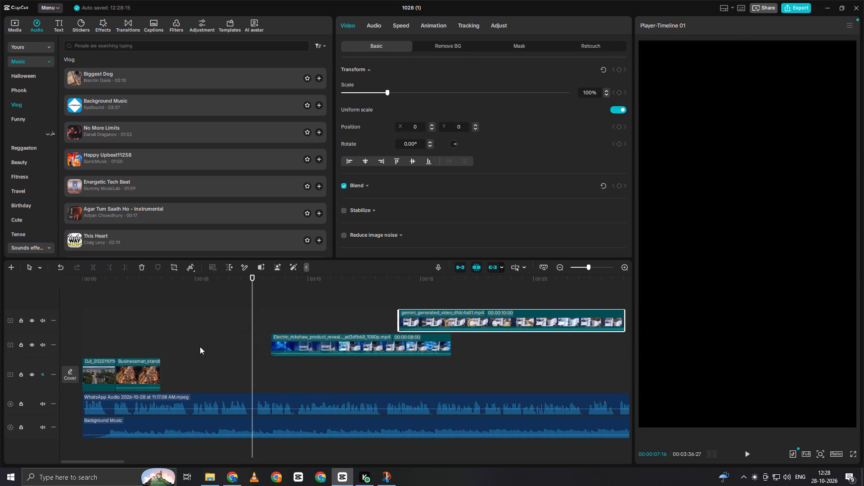
Play the opening from the start past the night market clip to hear the voice audio over the gap.
click(194, 343)
drag(193, 340, 51, 373)
key(space)
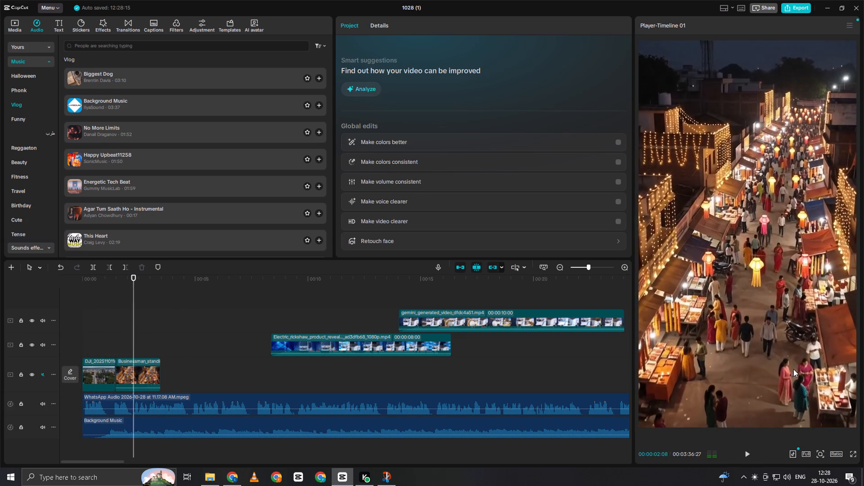
key(space)
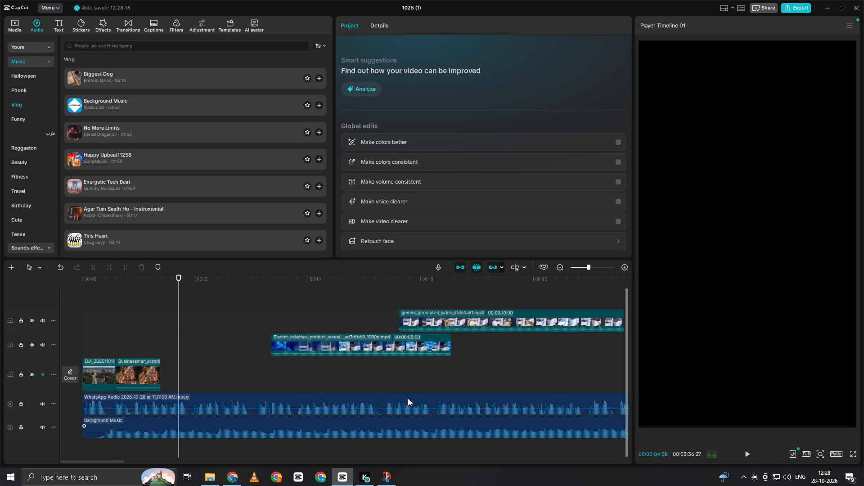
Trim the end of the night market clip to 00:00:02:12, before the shopfront shot, and play the opening to check the cut.
click(136, 339)
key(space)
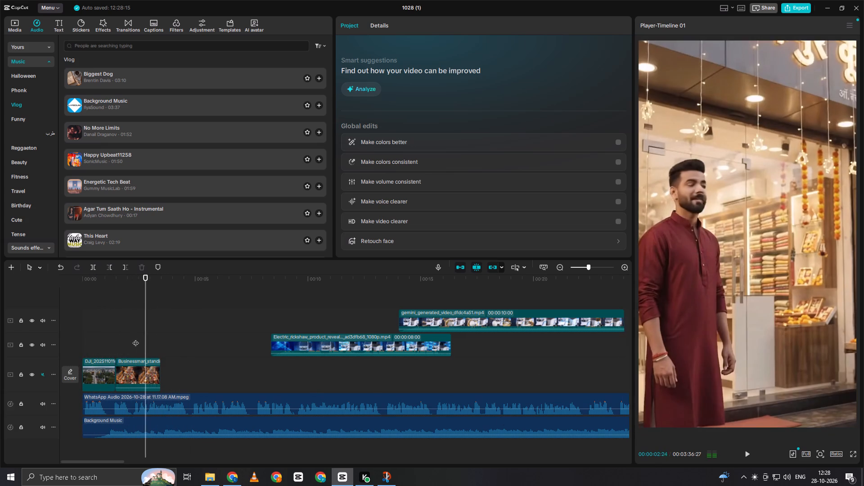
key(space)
click(135, 338)
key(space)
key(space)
click(139, 335)
drag(139, 335, 137, 339)
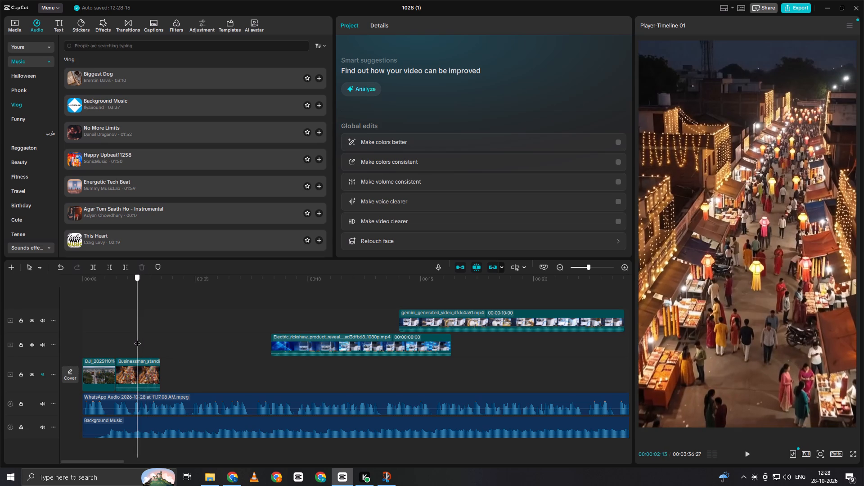
drag(137, 339, 137, 339)
click(158, 387)
drag(162, 378, 135, 386)
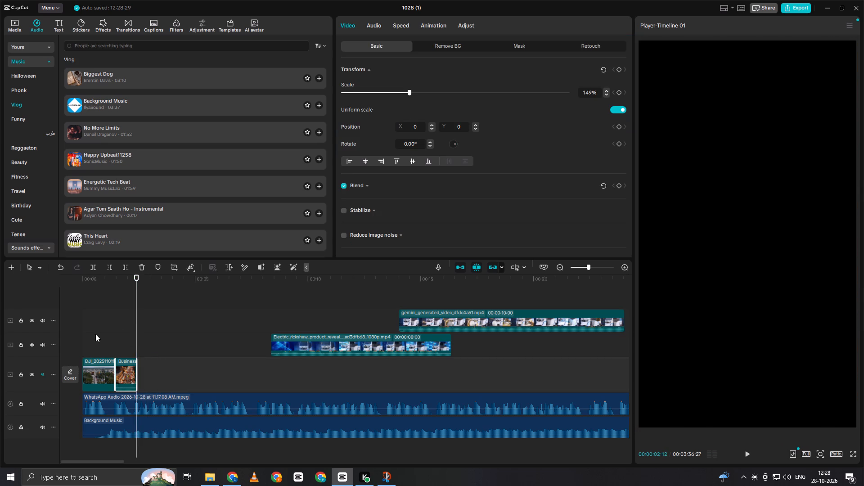
click(95, 334)
drag(95, 334, 57, 351)
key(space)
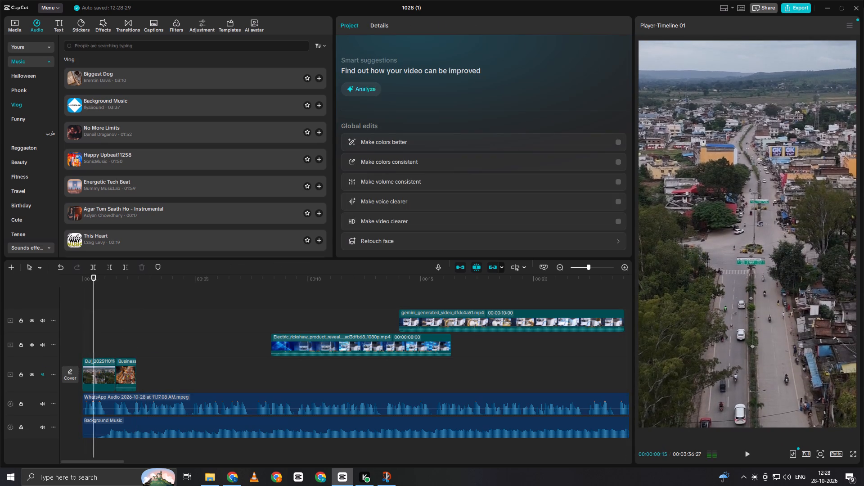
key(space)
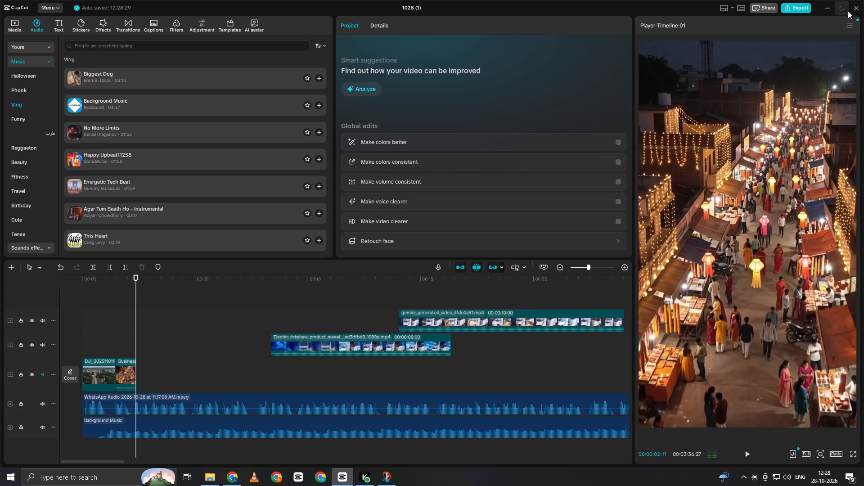
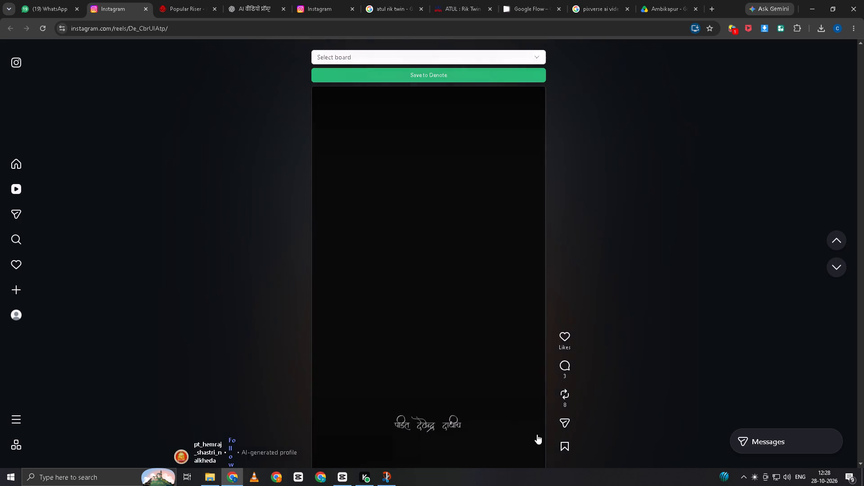
Watch the Atul Auto RIK TWIN reel on Instagram with its sound on, as a reference for the promo.
scroll(507, 340, up, 4)
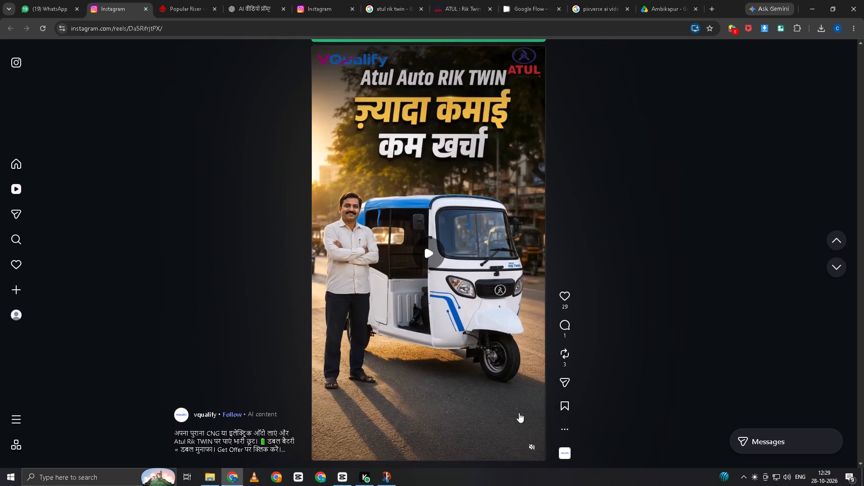
click(533, 448)
click(449, 251)
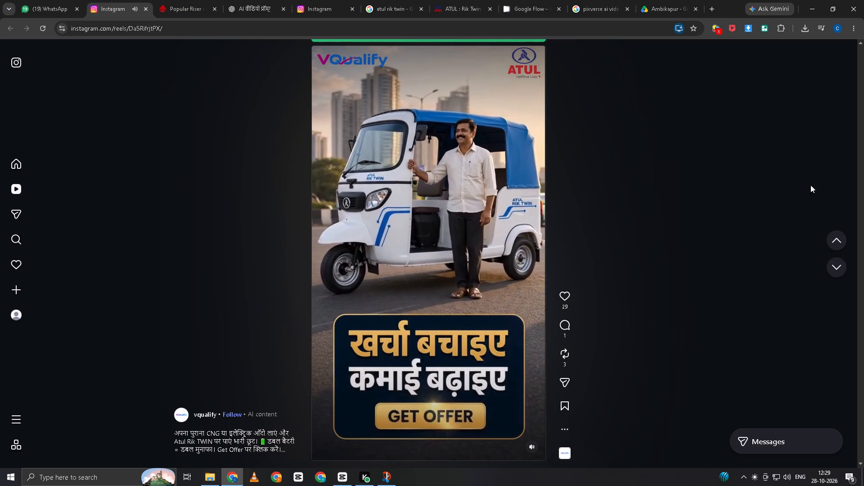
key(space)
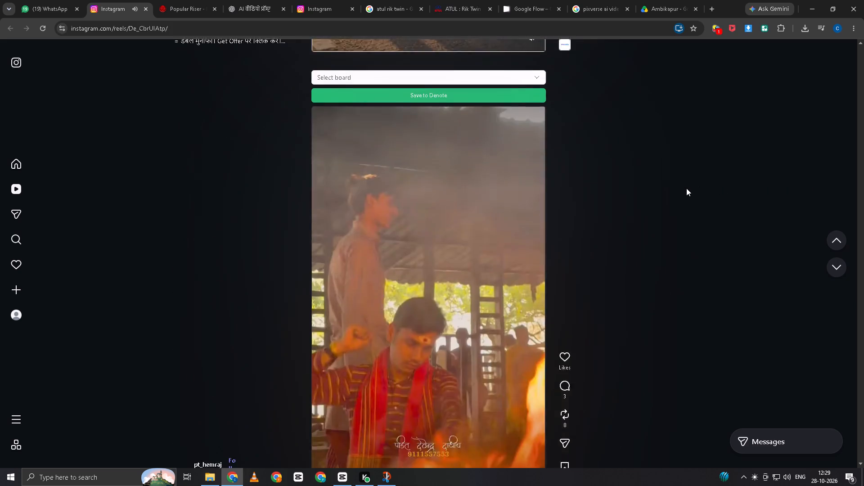
scroll(470, 189, up, 9)
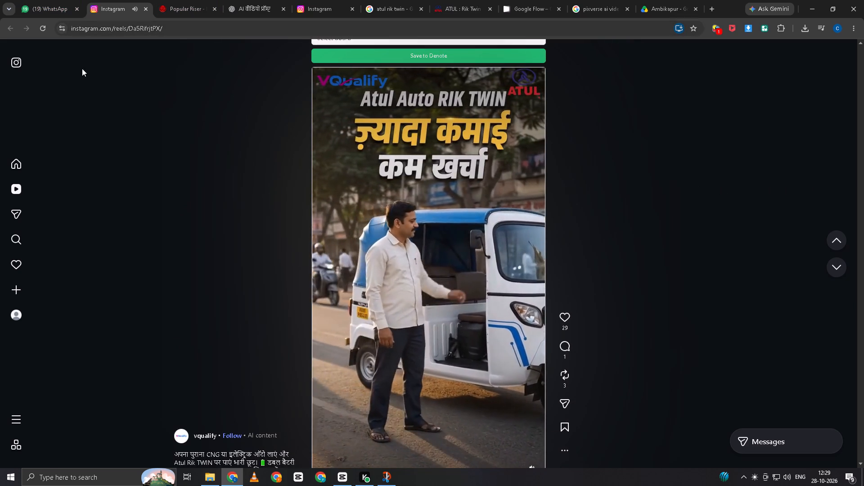
click(252, 352)
click(385, 328)
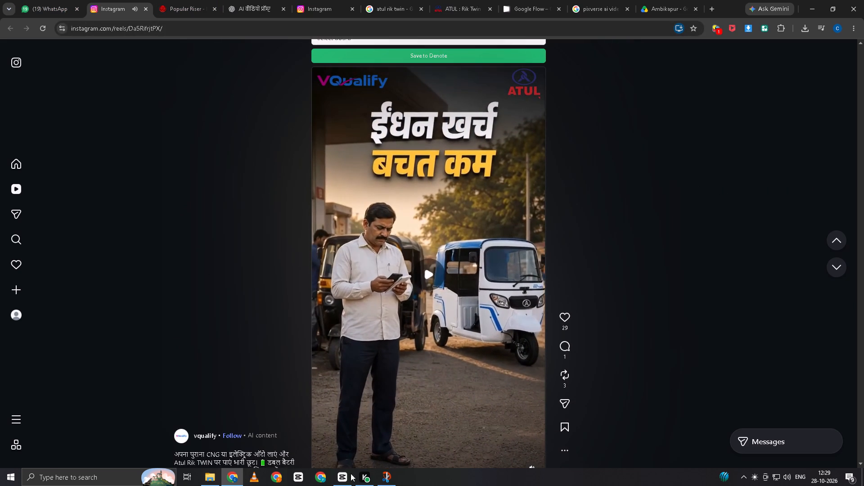
Switch to CapCut and replay the opening from the start past the night market clip.
click(350, 476)
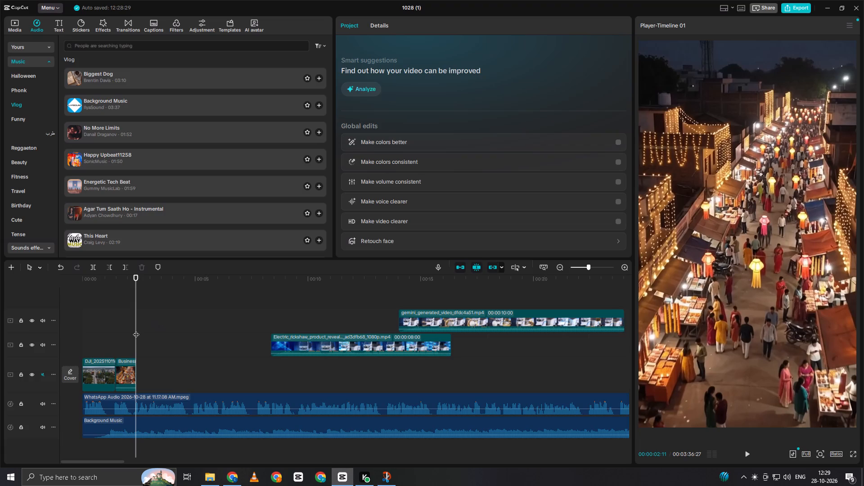
click(136, 330)
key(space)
drag(136, 330, 0, 393)
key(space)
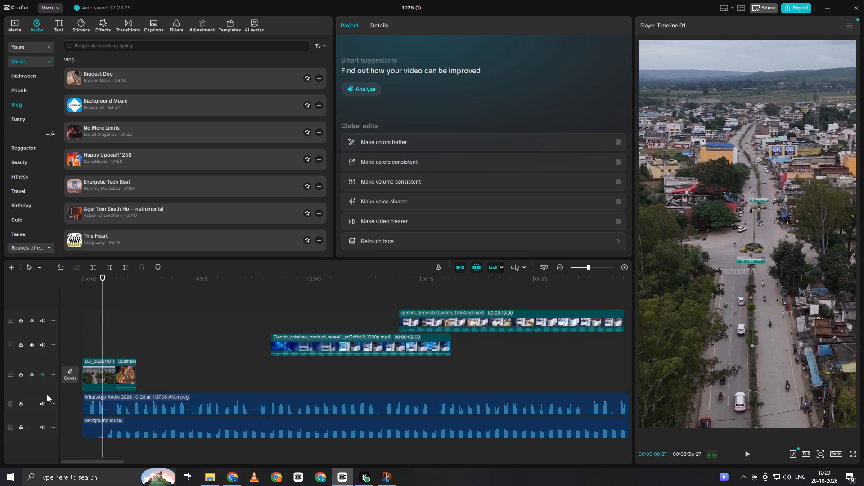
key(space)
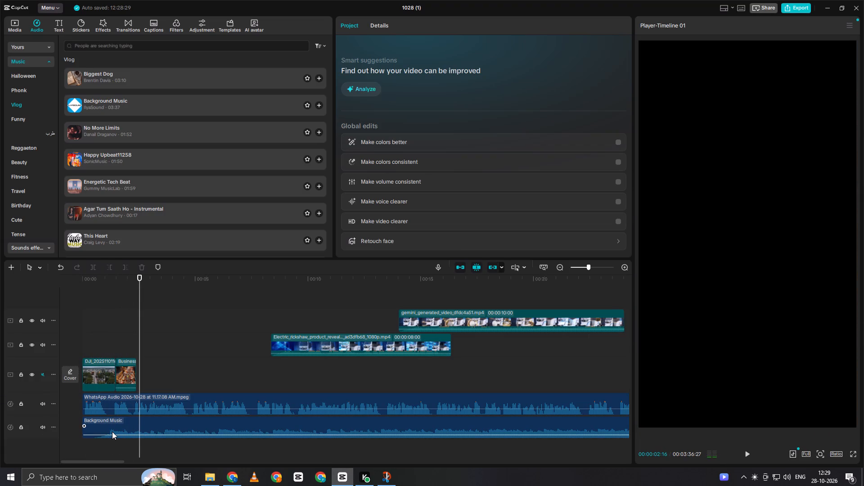
Trim the quiet intro off the Background Music clip up to 00:00:01:01 and move the clip back to the timeline start.
click(112, 432)
double_click(102, 314)
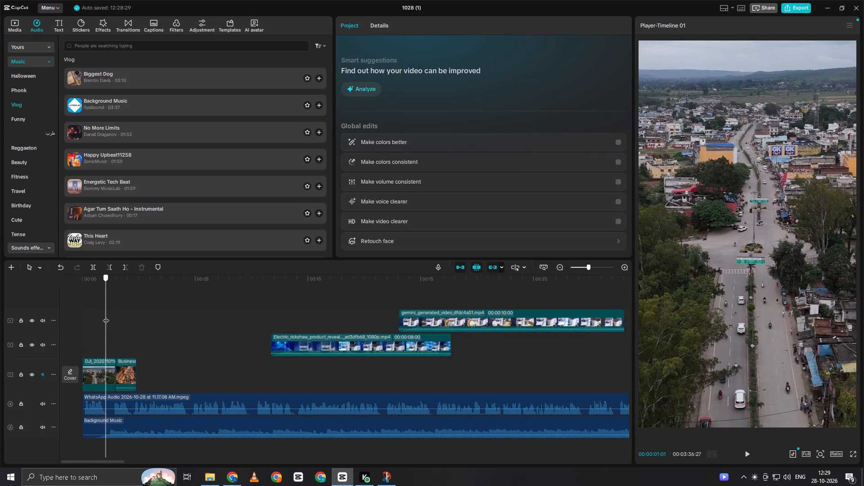
click(107, 429)
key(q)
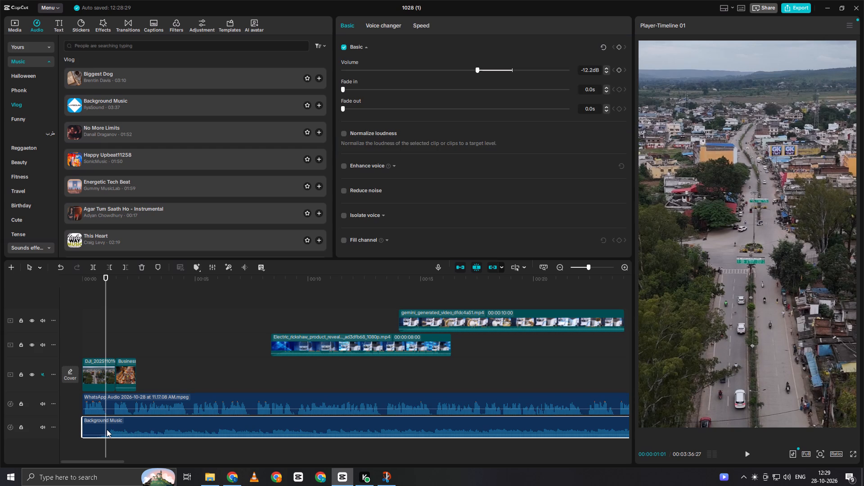
drag(149, 427, 114, 429)
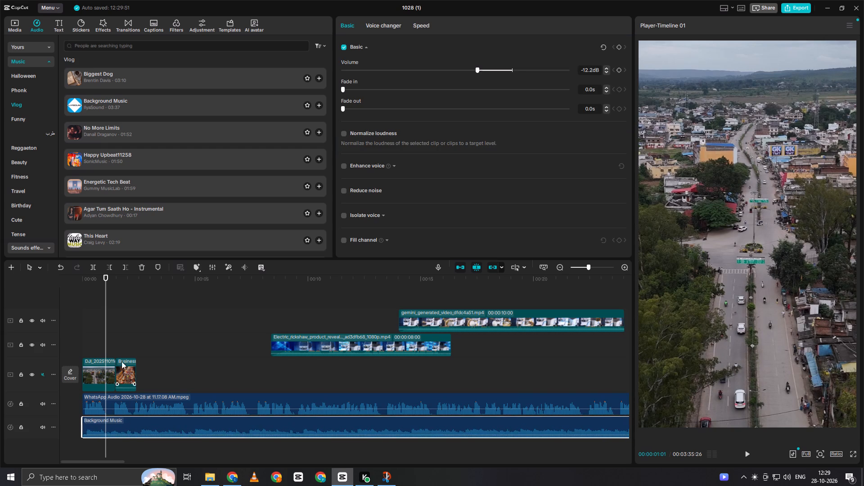
Play the voice audio from the opening clips through the gap up to about 00:08.
click(102, 318)
drag(102, 318, 77, 336)
key(space)
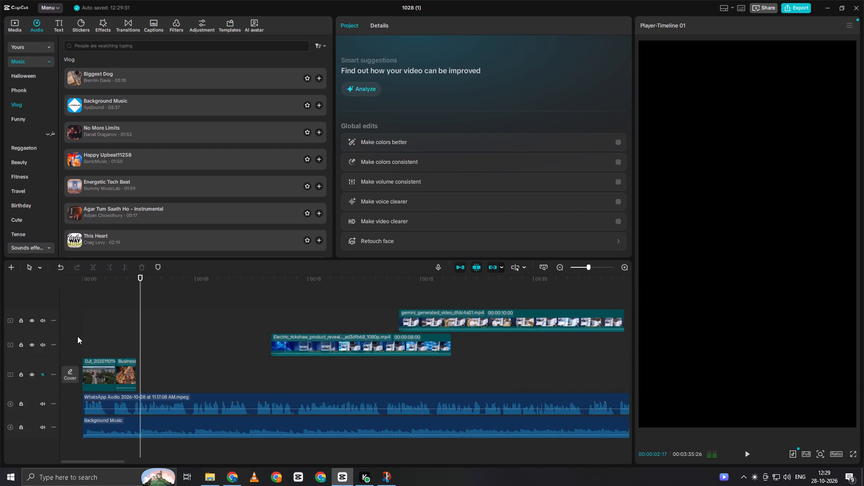
click(140, 333)
drag(140, 333, 137, 337)
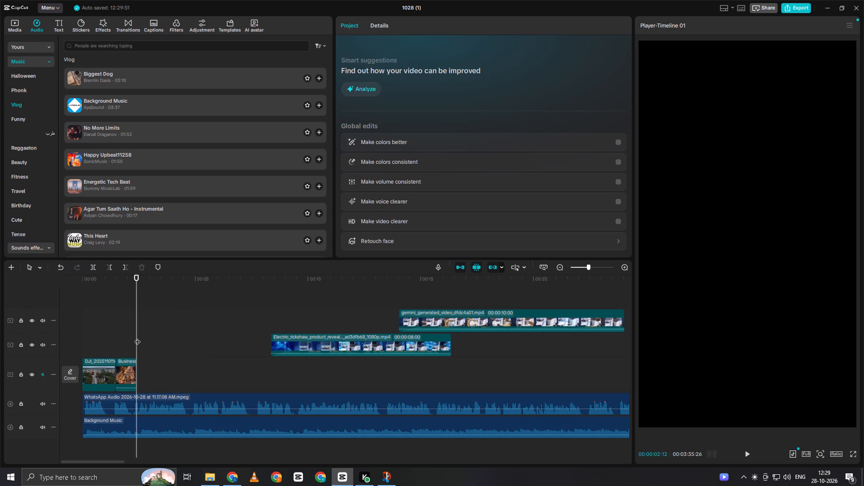
key(space)
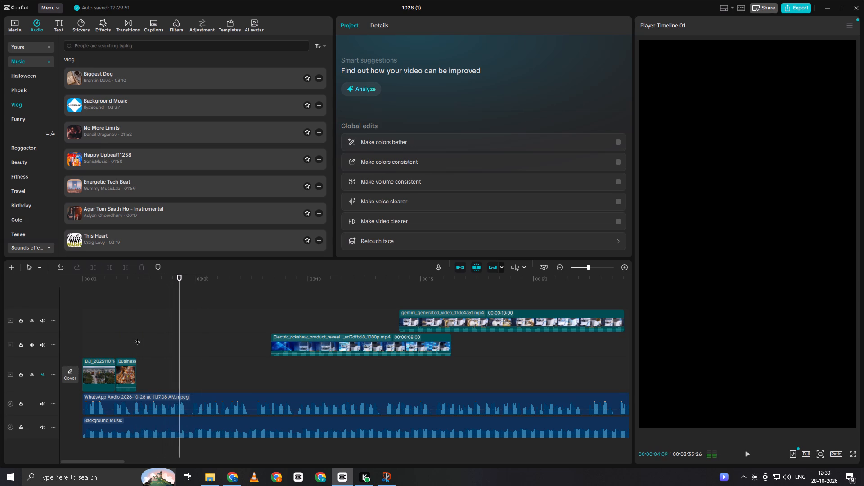
key(space)
click(193, 338)
drag(193, 338, 193, 339)
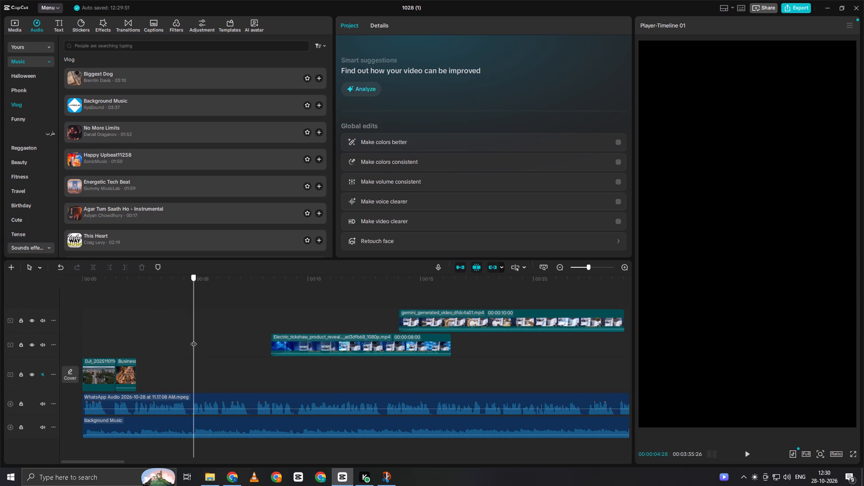
drag(193, 339, 189, 355)
key(space)
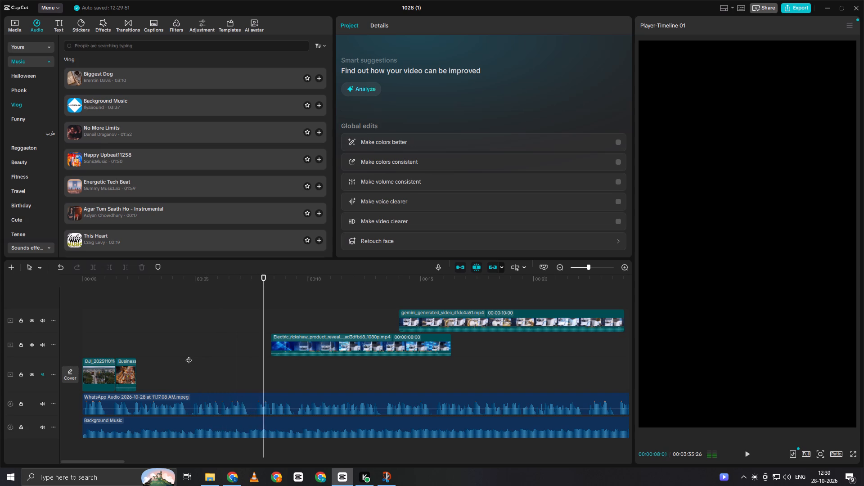
key(space)
Move the electric rickshaw reveal clip to the track above the silver coin gift clip, starting at about 00:09.
drag(280, 344, 281, 355)
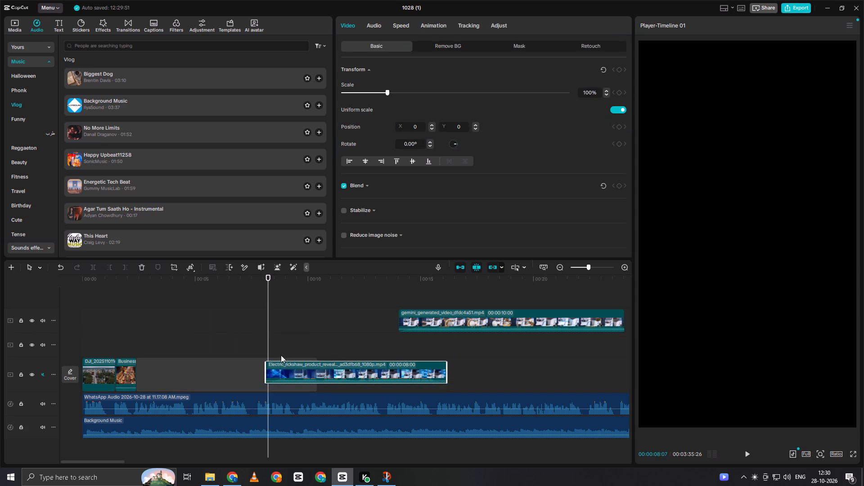
drag(281, 355, 294, 328)
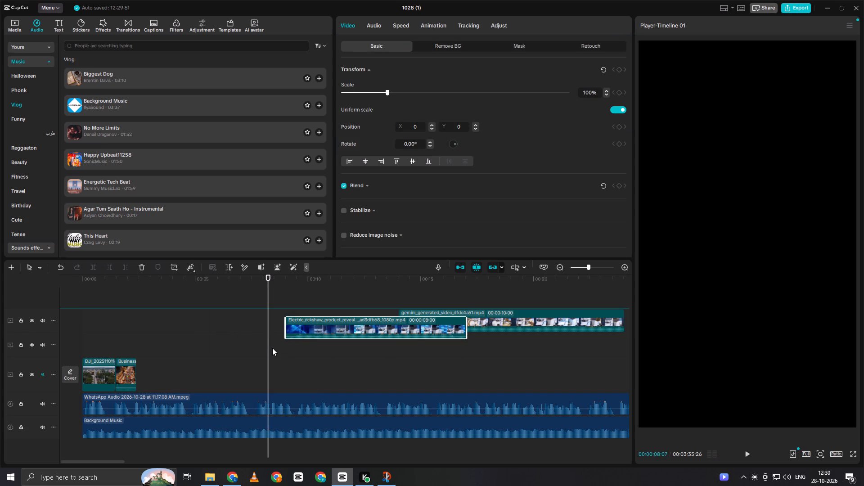
Replay the voice audio around 00:07 and the opening from the start to past the night market clip.
double_click(272, 348)
drag(272, 348, 238, 368)
key(space)
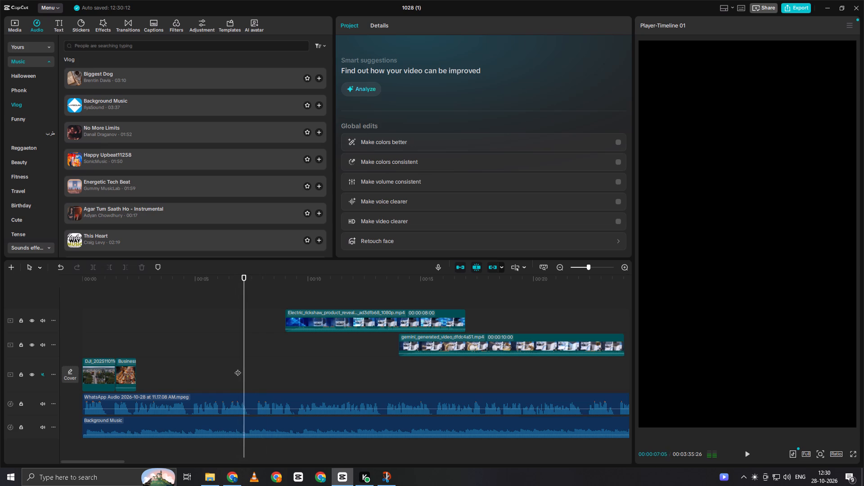
key(space)
click(168, 367)
drag(168, 367, 24, 416)
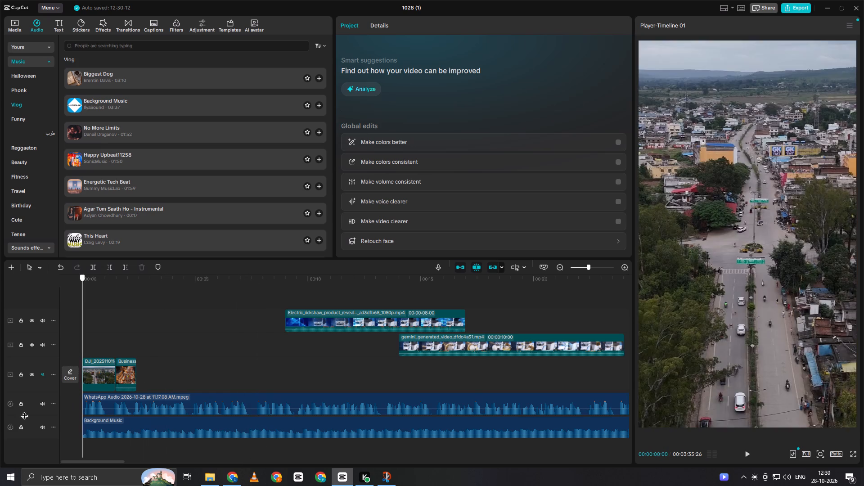
drag(24, 416, 0, 418)
key(space)
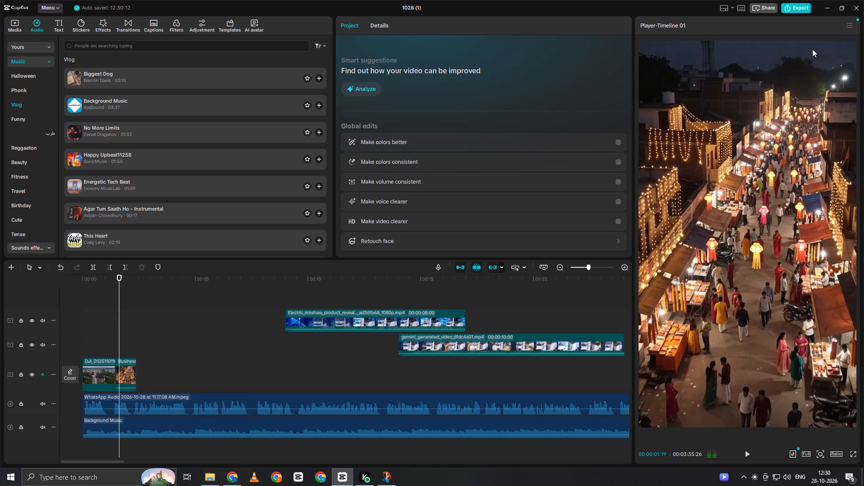
key(space)
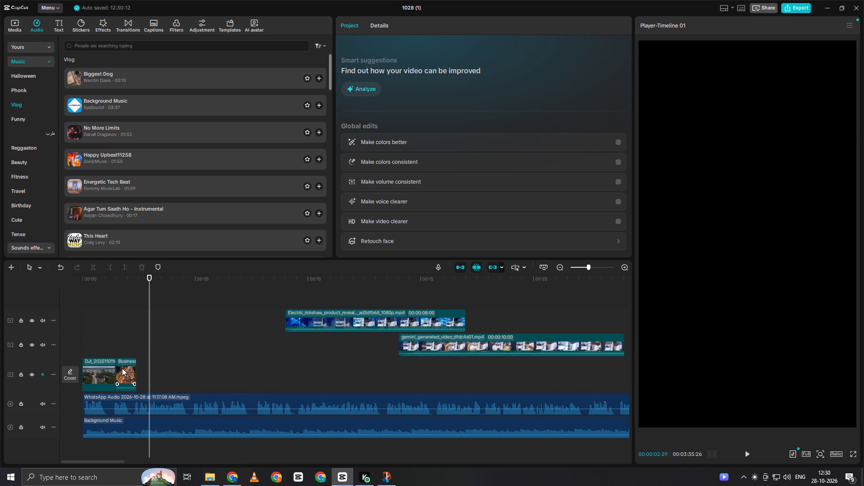
Slow the night market clip to 0.66x speed and play it back against the voice audio.
click(122, 368)
click(392, 26)
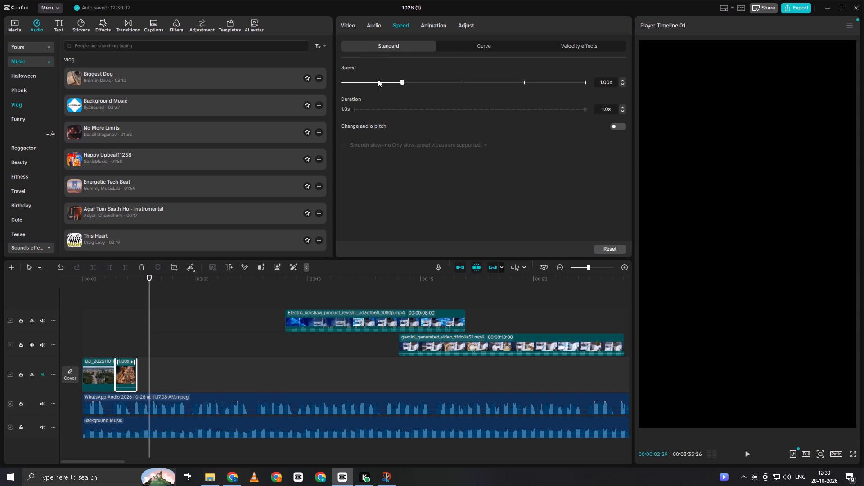
double_click(378, 80)
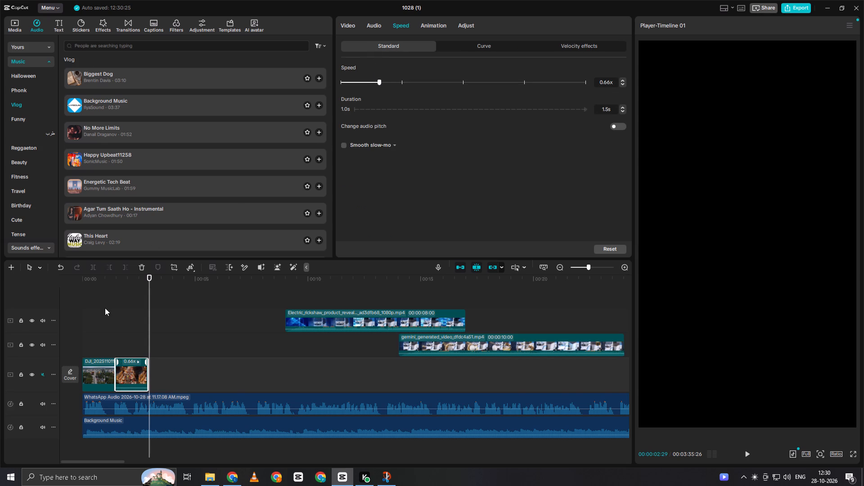
click(104, 310)
key(space)
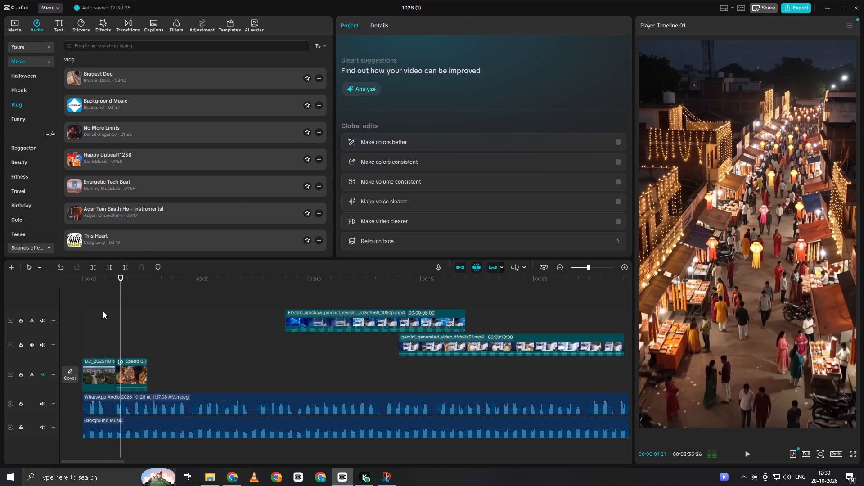
key(space)
Enable Smooth slow-mo on the night market clip using the Optical flow method.
click(127, 378)
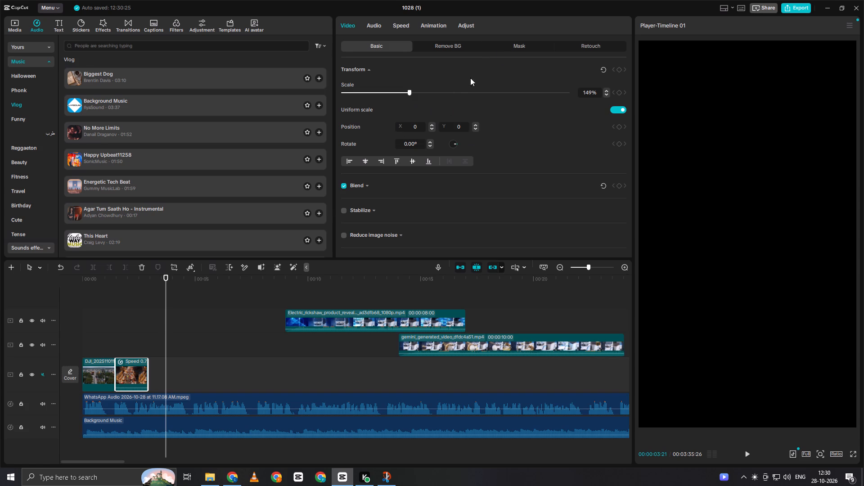
click(406, 26)
click(402, 22)
click(407, 30)
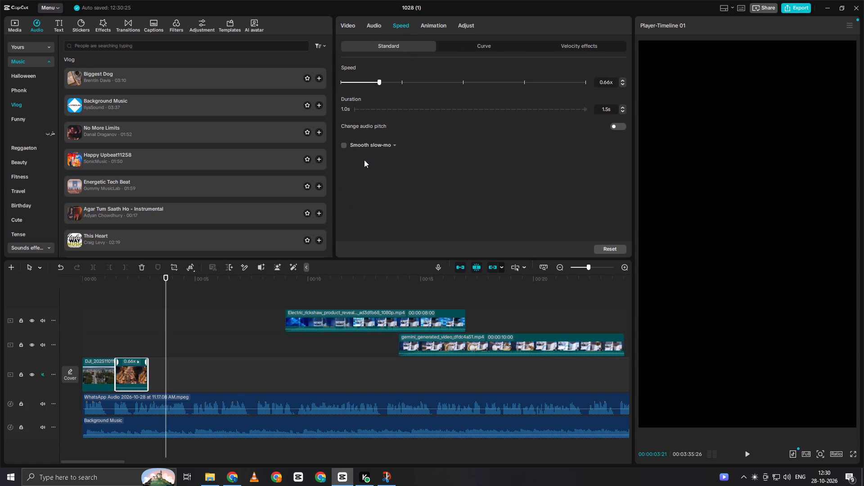
click(344, 144)
click(387, 163)
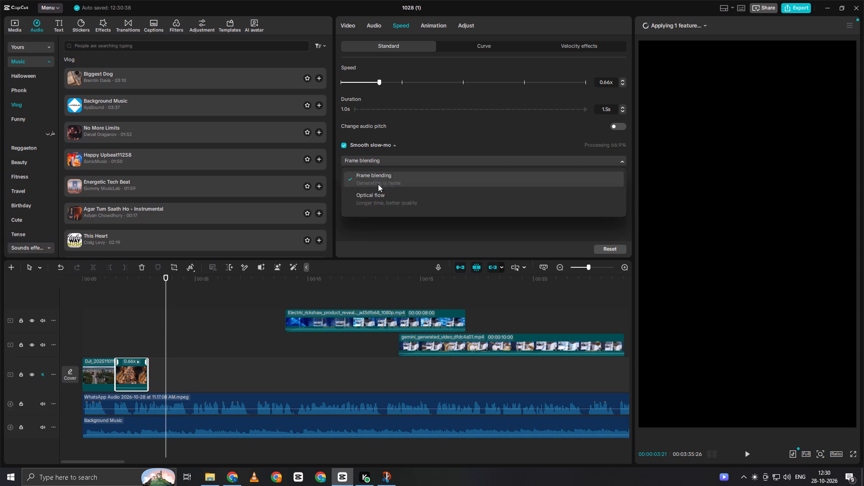
click(378, 204)
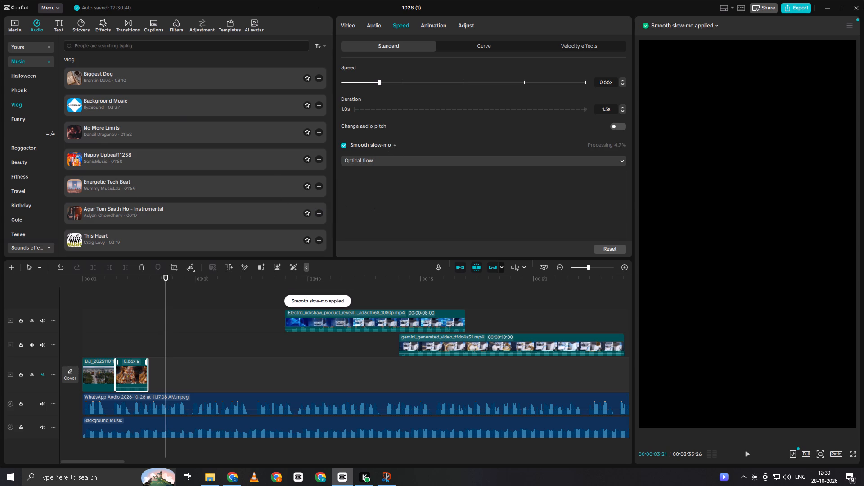
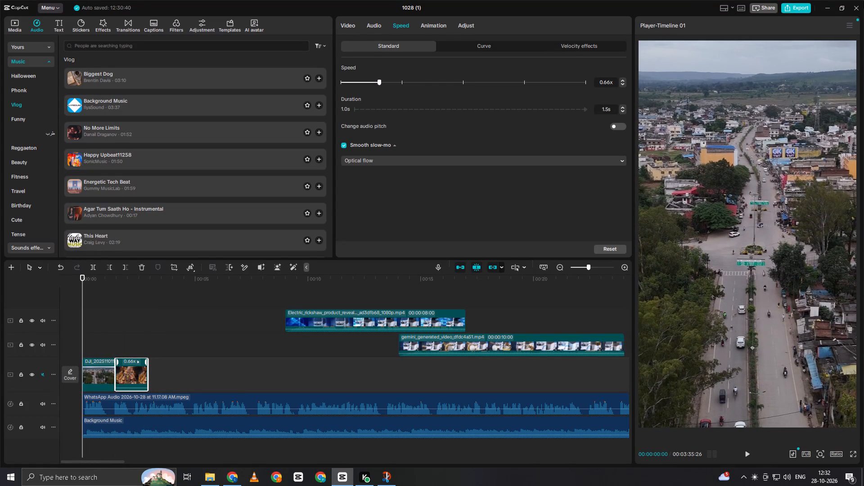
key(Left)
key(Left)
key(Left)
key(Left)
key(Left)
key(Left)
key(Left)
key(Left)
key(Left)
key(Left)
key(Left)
Play the opening twice from the start past the slowed night market clip to check its timing against the voice audio.
key(space)
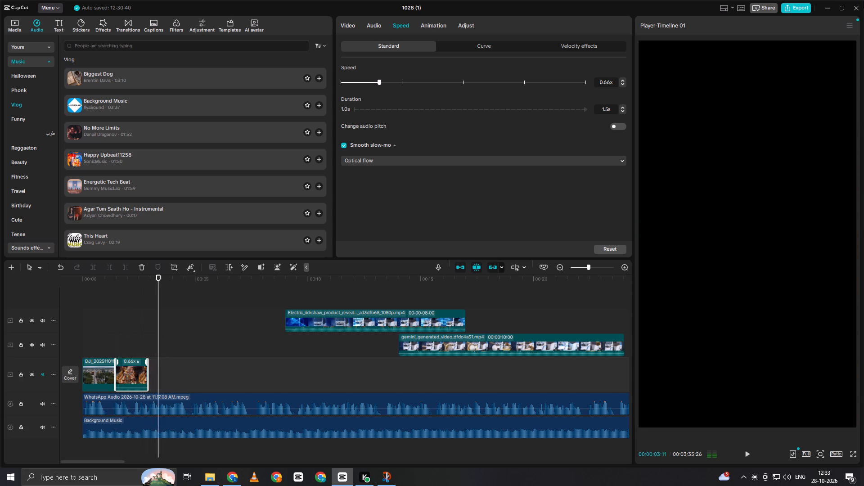
key(space)
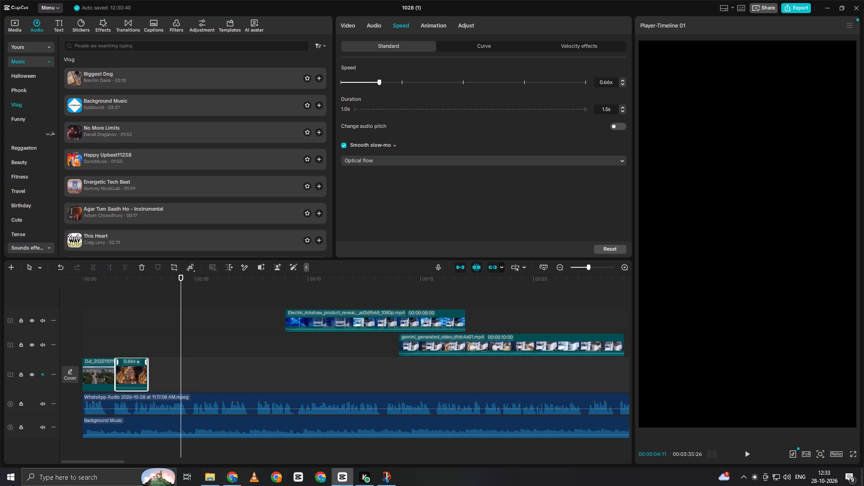
click(90, 348)
drag(90, 347, 58, 365)
key(space)
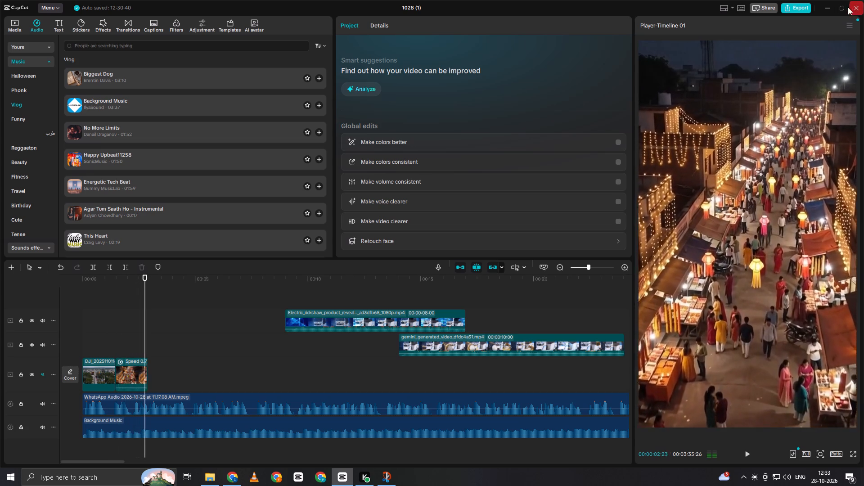
key(space)
Position the playhead at the end of the night market clip, at 00:00:02:27.
click(157, 325)
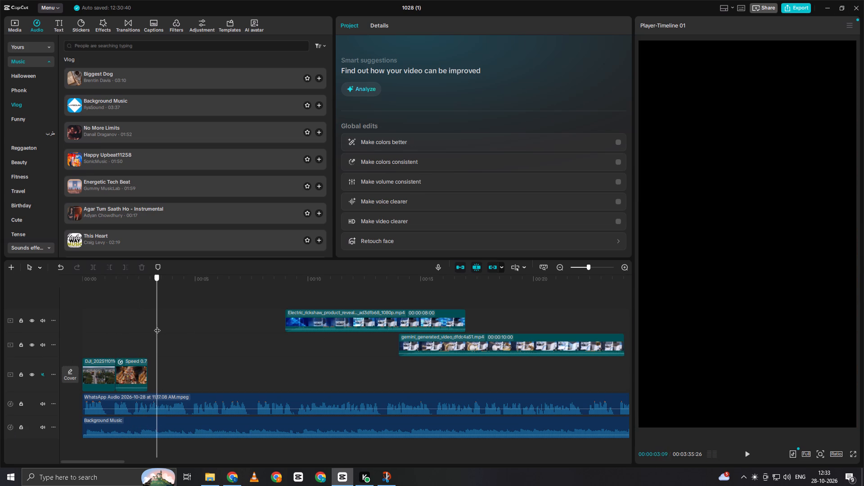
drag(157, 326, 149, 340)
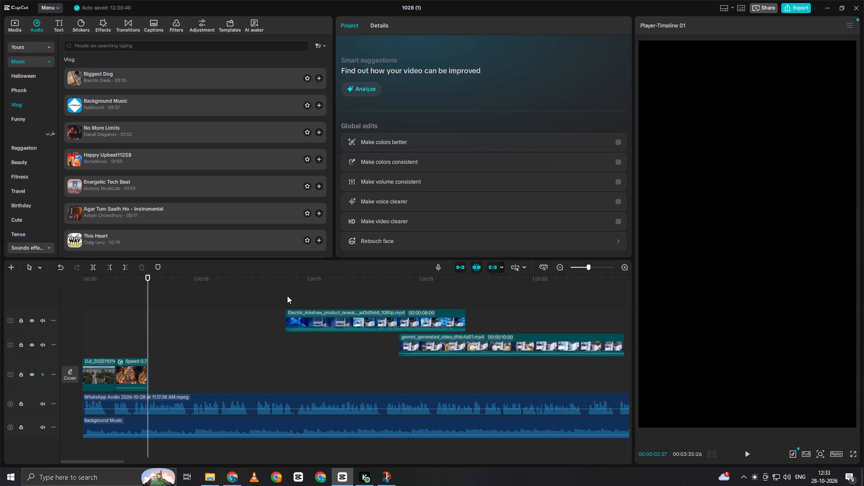
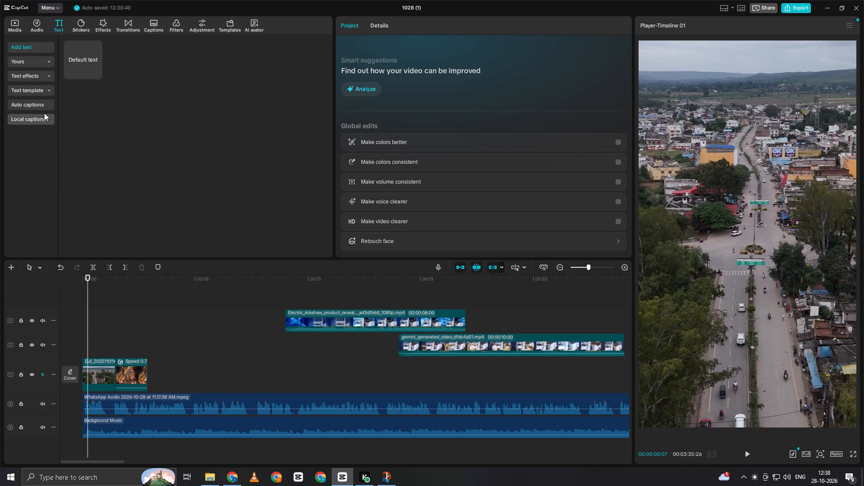
Open the text template collection and begin a template search with the letter "l".
click(30, 92)
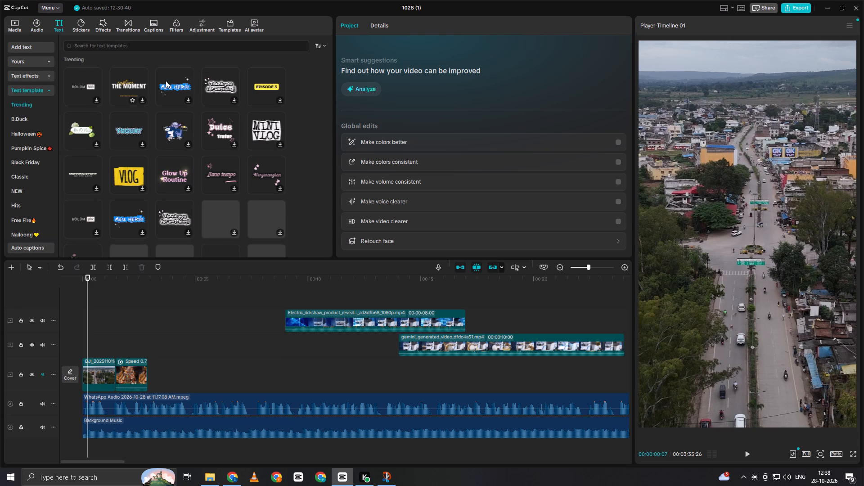
click(94, 45)
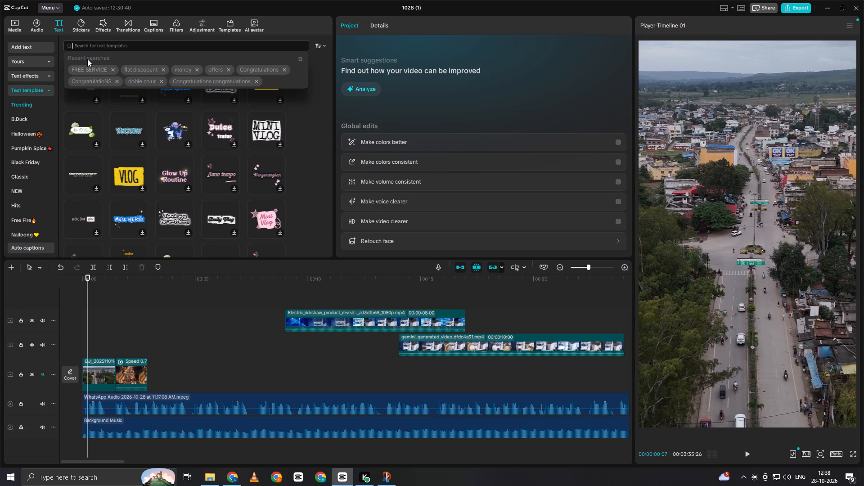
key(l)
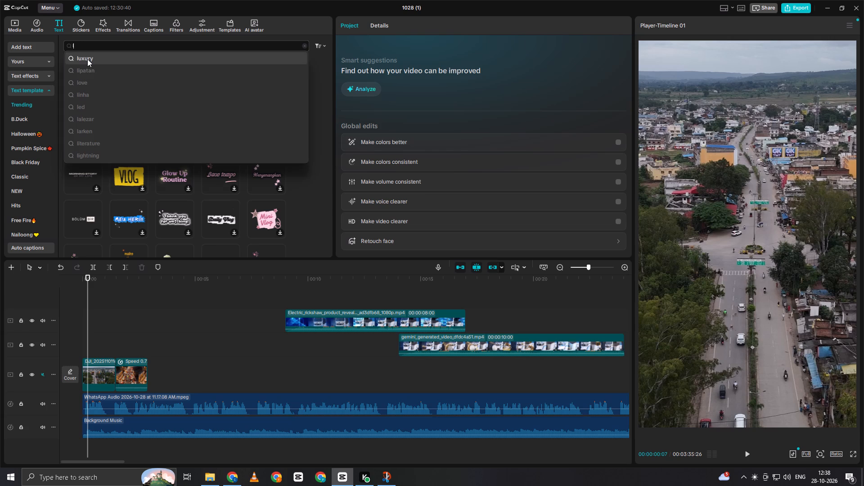
Search the text templates for "location" and add the Colombia / Next adventure pin template at the start of the timeline.
key(o)
text(cation)
key(Return)
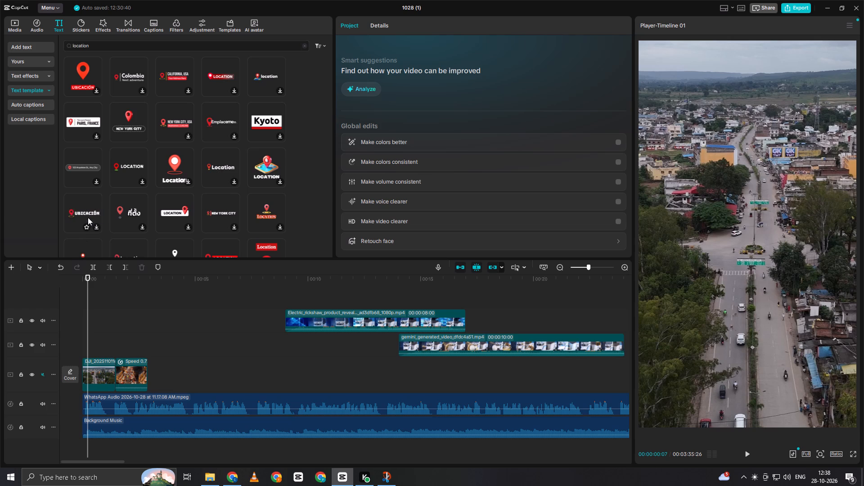
scroll(186, 219, down, 1)
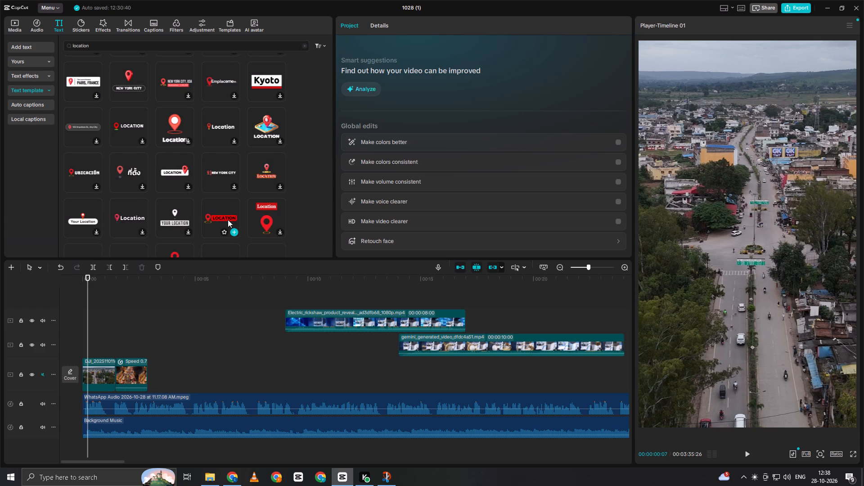
scroll(140, 103, up, 2)
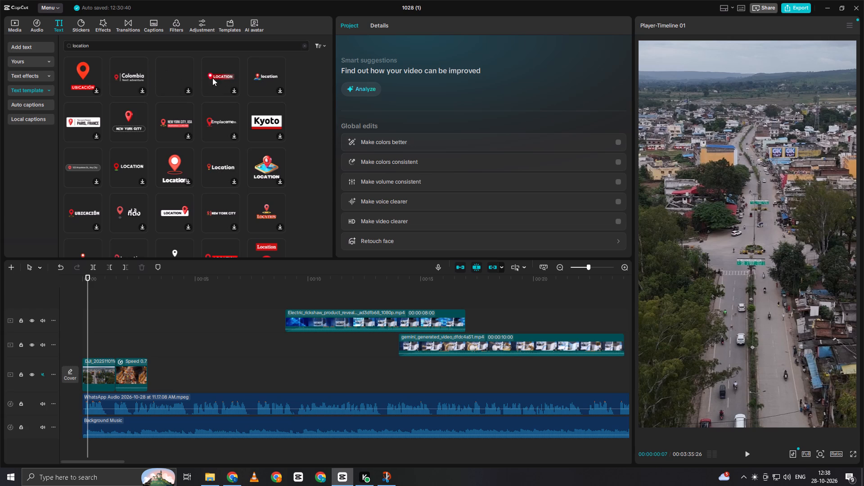
click(134, 71)
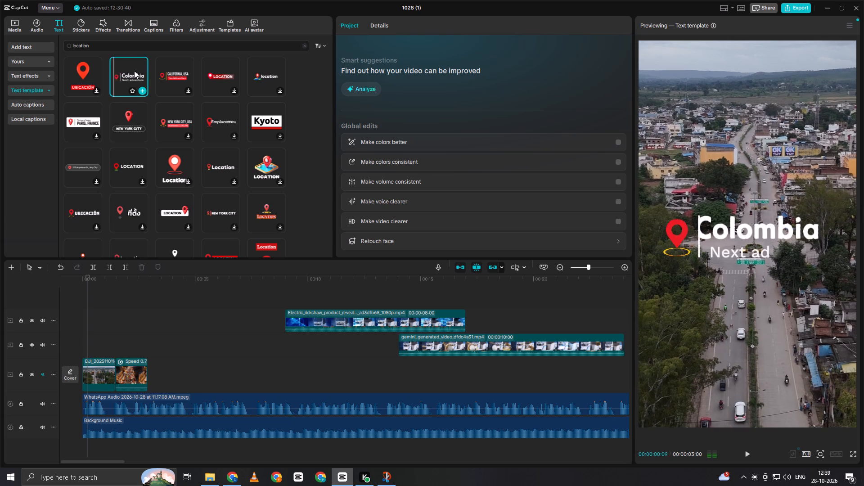
click(134, 71)
drag(134, 71, 78, 337)
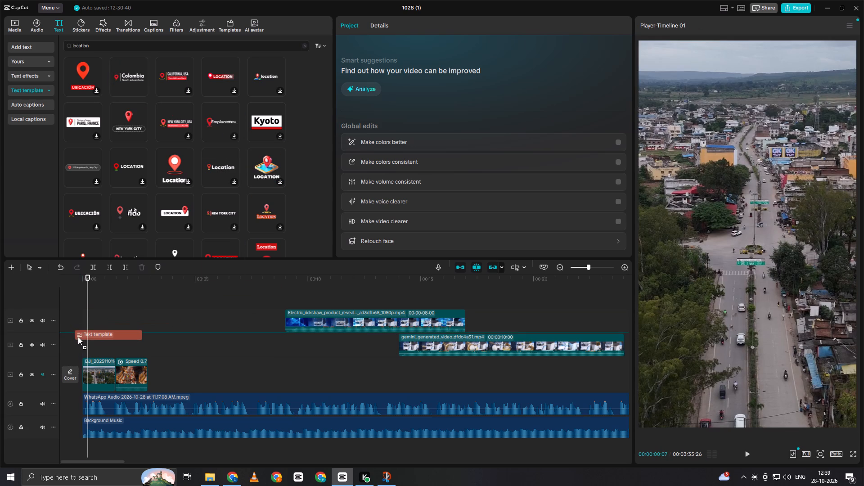
drag(78, 337, 80, 338)
click(81, 330)
click(81, 328)
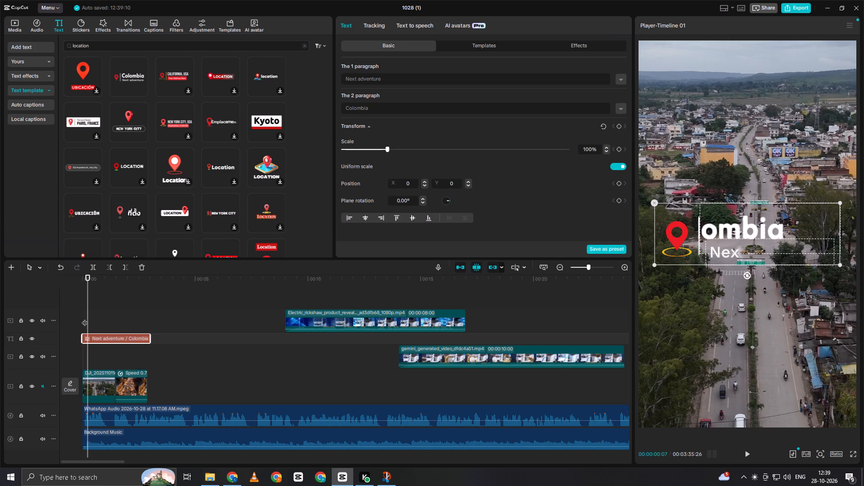
Preview the location title and trim its end to the cut between the drone clip and the night market clip, at 00:00:01:14.
click(85, 316)
drag(86, 315, 82, 321)
key(space)
key(space)
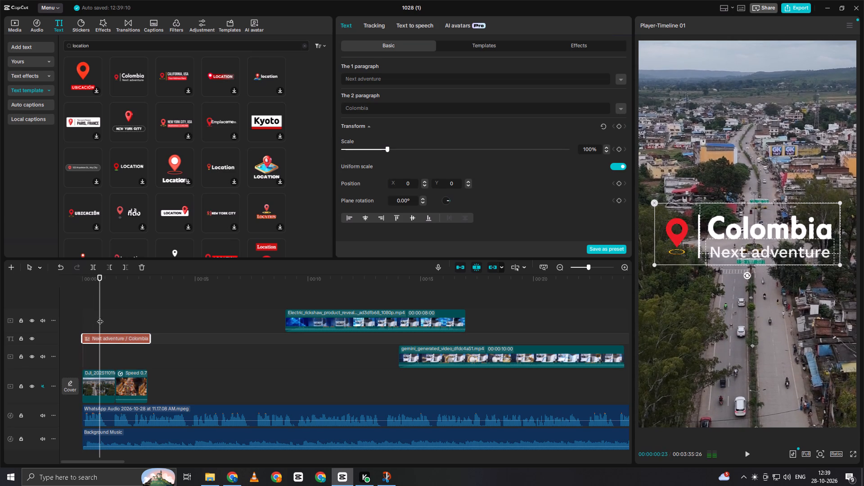
click(114, 319)
drag(114, 319, 120, 319)
drag(120, 320, 117, 324)
click(118, 344)
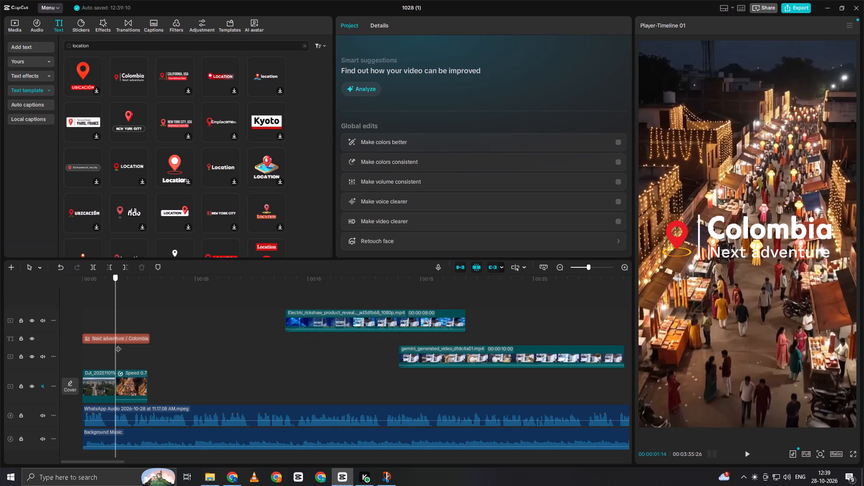
click(120, 330)
double_click(117, 320)
click(118, 335)
key(w)
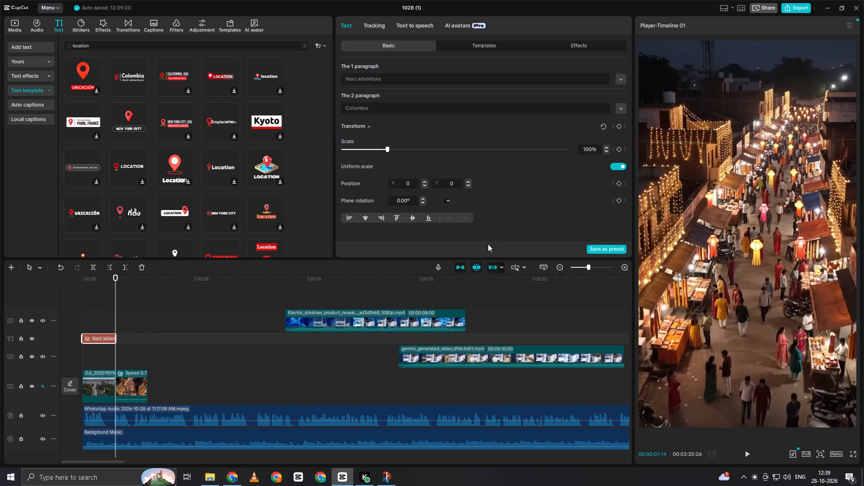
Replace "Colombia" in the location title with "AMBIKAPUR".
click(87, 314)
drag(90, 315, 95, 319)
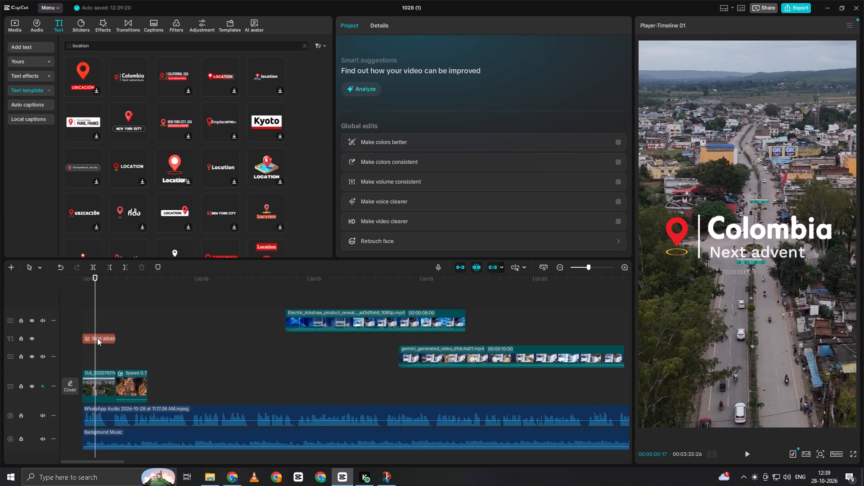
click(98, 338)
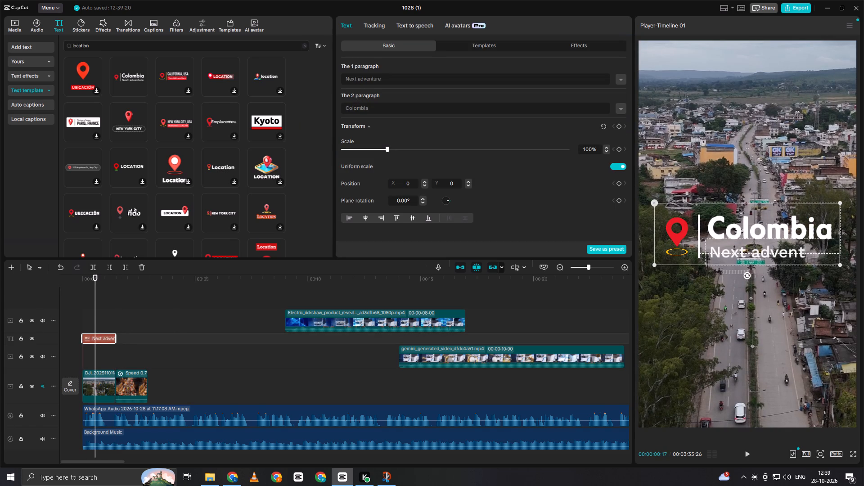
drag(365, 106, 341, 109)
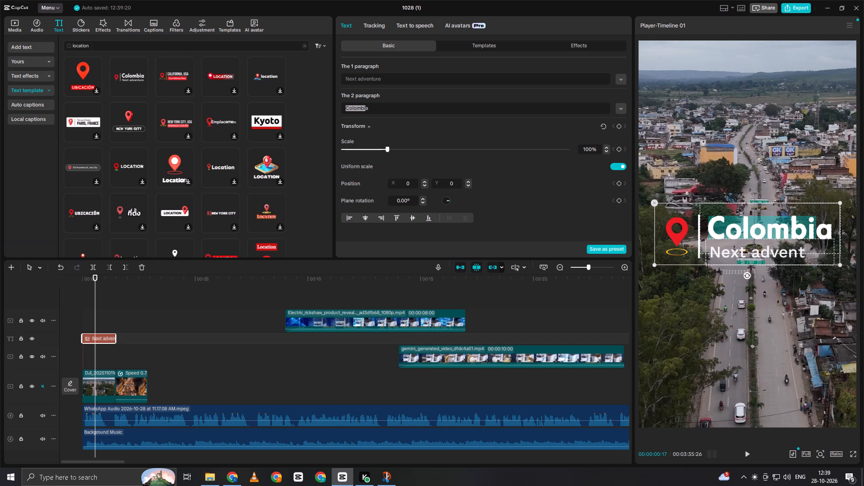
drag(341, 109, 376, 113)
click(376, 110)
drag(375, 109, 349, 112)
text(AMBIKAO)
key(BackSpace)
text(PUR)
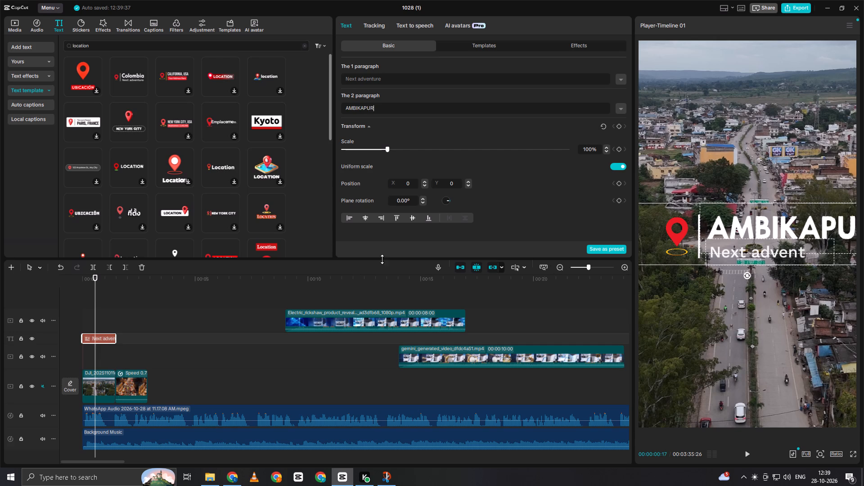
Scale the AMBIKAPUR title down to 74% and move it above the frame's centre, at X -136, Y 380.
drag(728, 219, 688, 225)
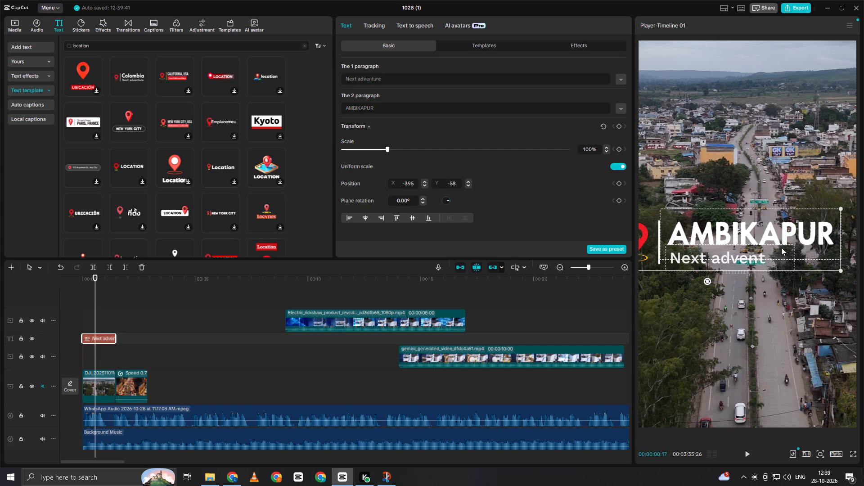
drag(837, 270, 772, 266)
click(688, 221)
drag(716, 234, 734, 187)
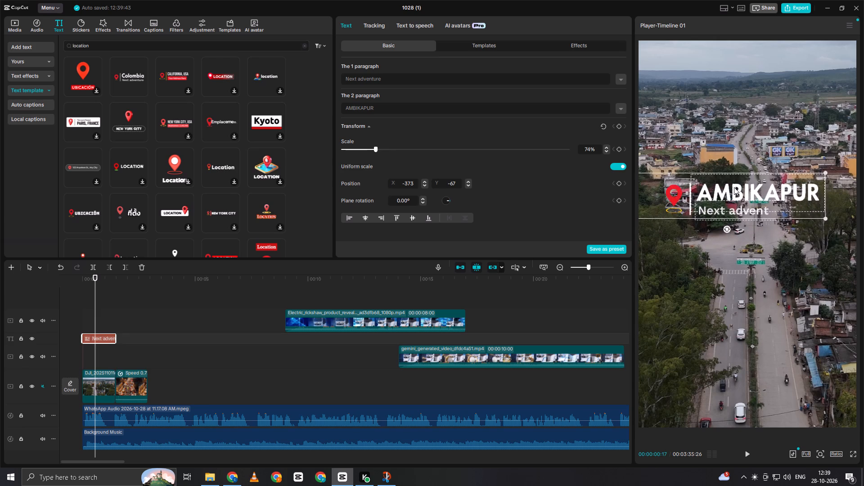
drag(734, 187, 740, 189)
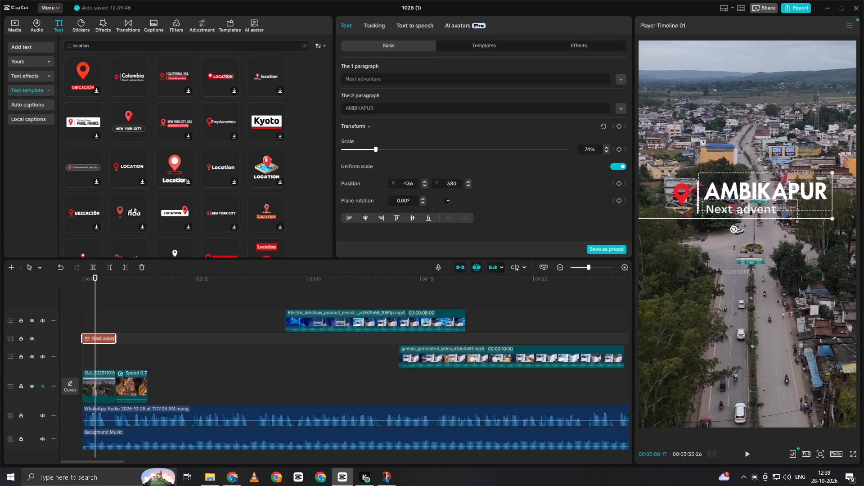
Replace the title's "Next adventure" line with "WALO".
drag(346, 80, 346, 80)
drag(346, 80, 436, 89)
text(WALO)
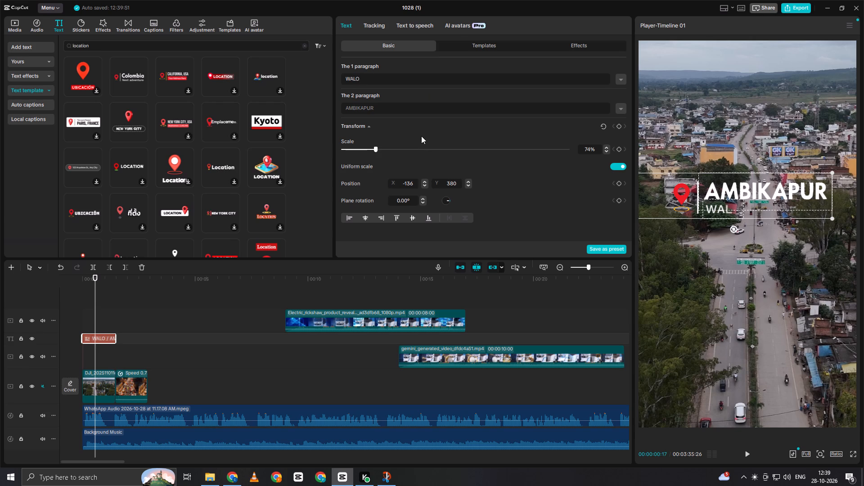
key(o)
key(BackSpace)
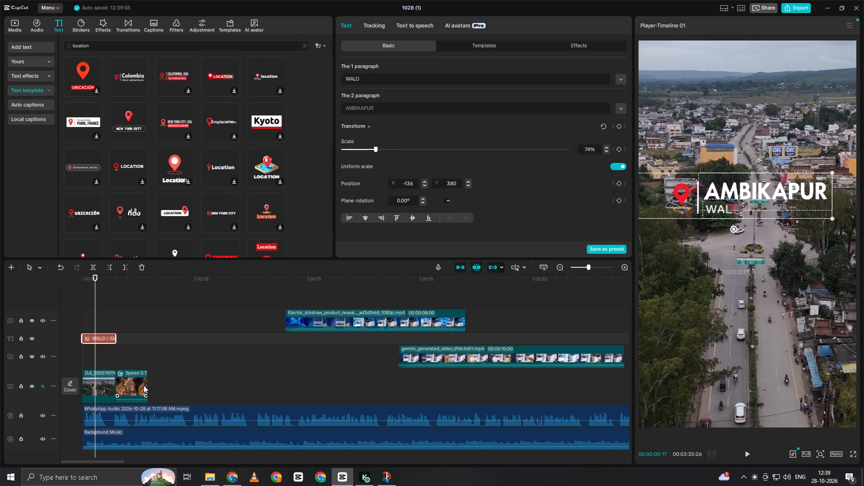
Play the opening from the start twice to review the AMBIKAPUR WALO title animation over the drone clip.
click(98, 329)
drag(98, 328, 62, 347)
key(space)
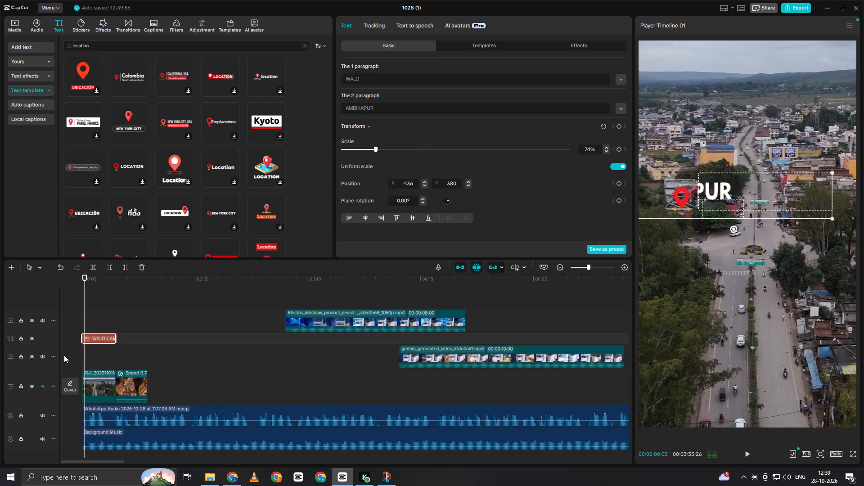
key(space)
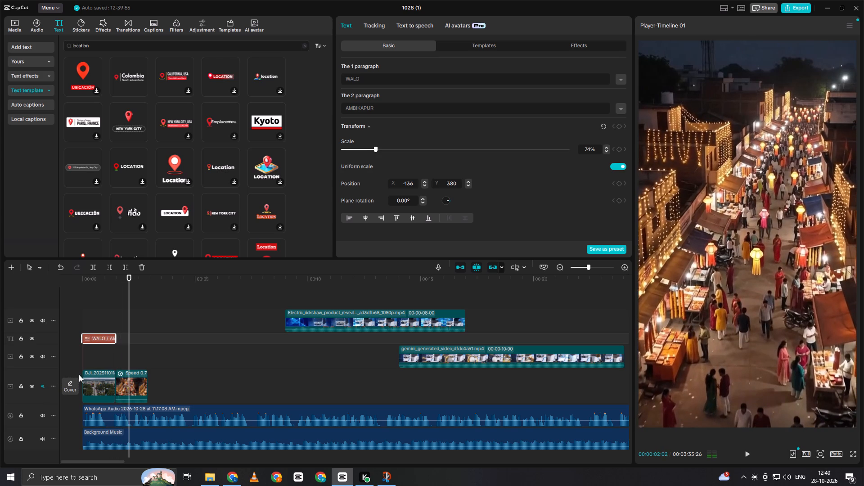
click(86, 307)
drag(86, 308, 81, 317)
key(space)
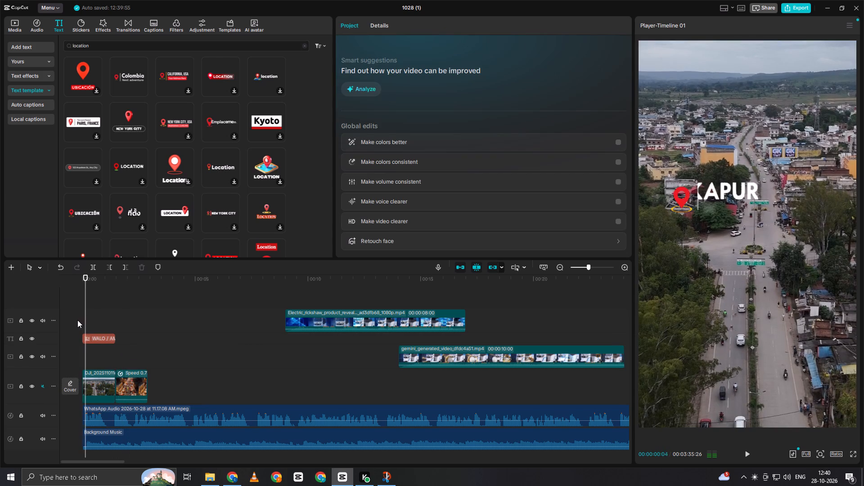
key(space)
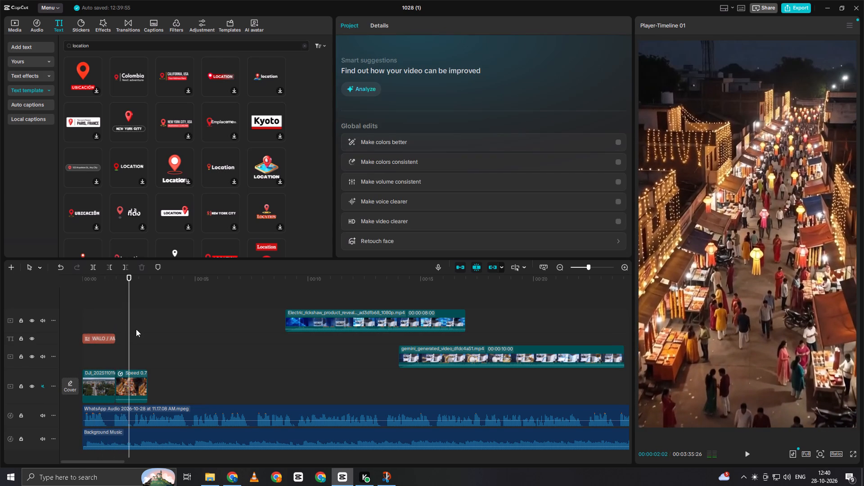
Browse the Trending, Classic, NEW and Hits text templates for a title style to suit the night-market clip starting at 00:00:01:14.
click(133, 329)
drag(133, 329, 117, 353)
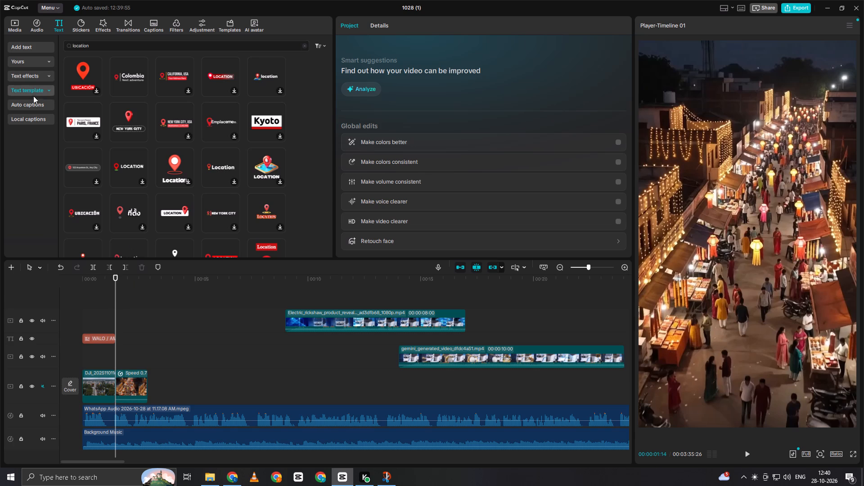
click(35, 90)
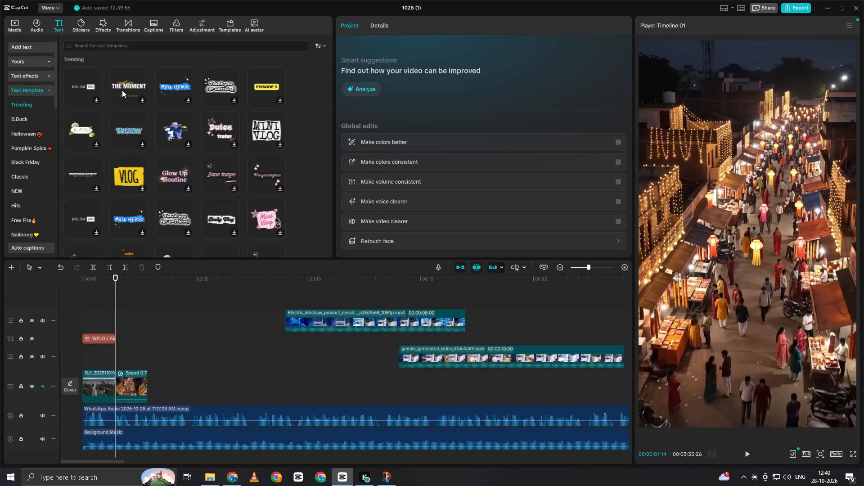
click(128, 85)
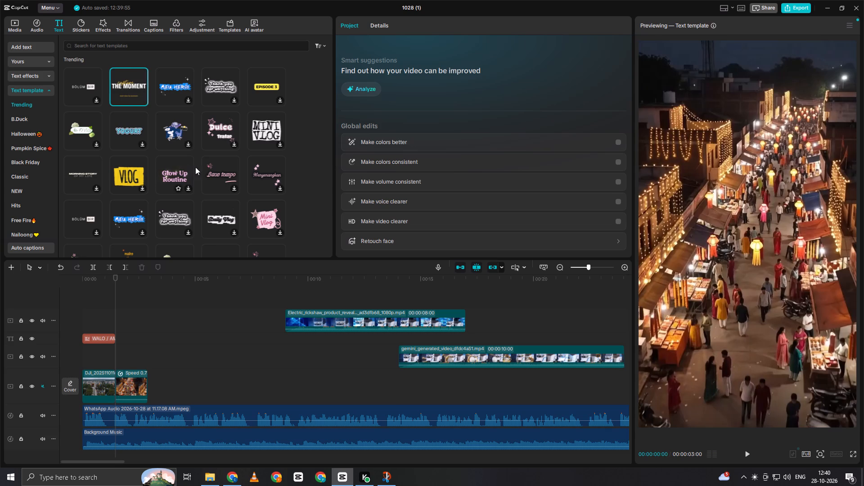
scroll(203, 183, down, 2)
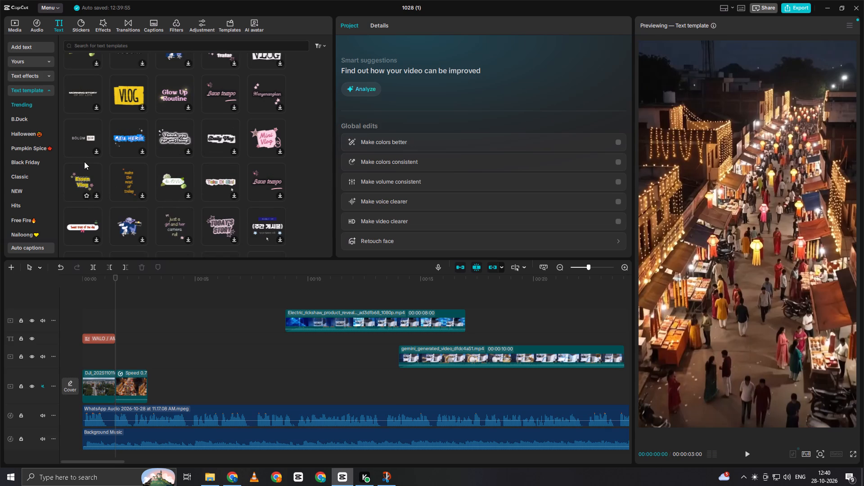
scroll(84, 162, down, 5)
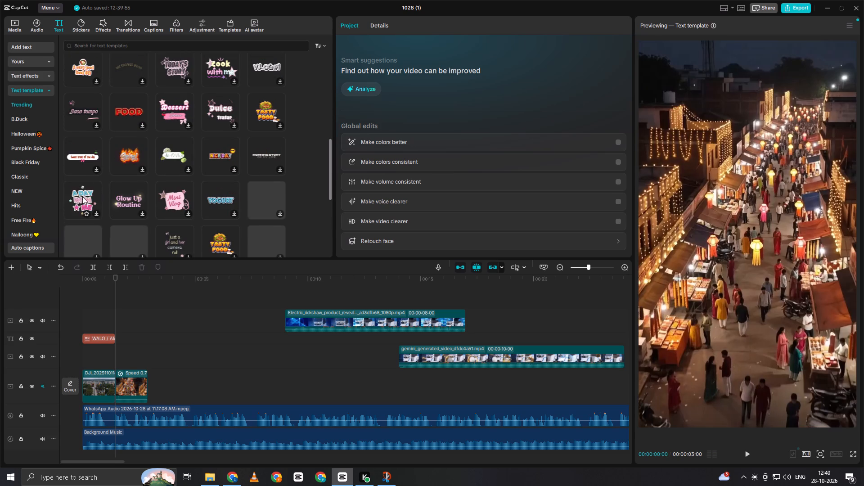
scroll(105, 188, down, 1)
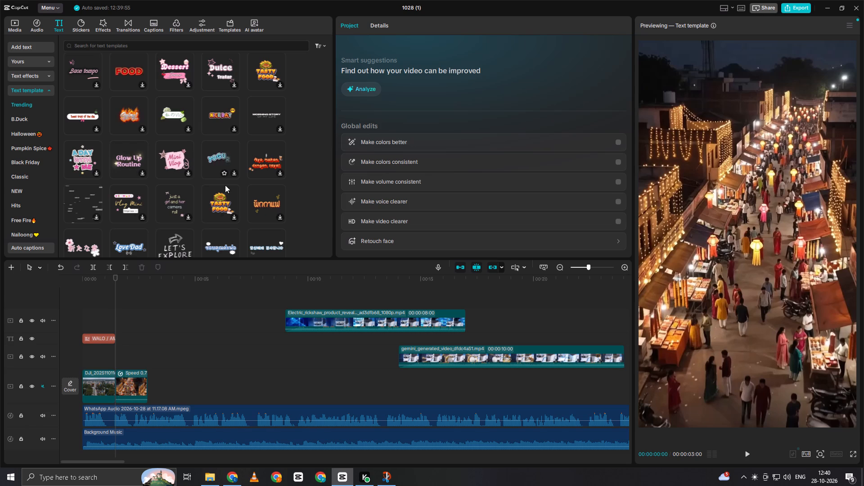
scroll(270, 208, down, 3)
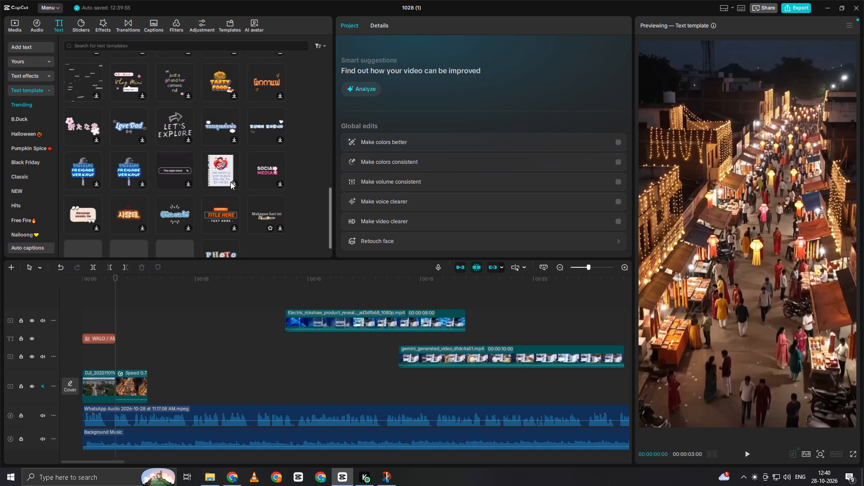
scroll(123, 207, down, 3)
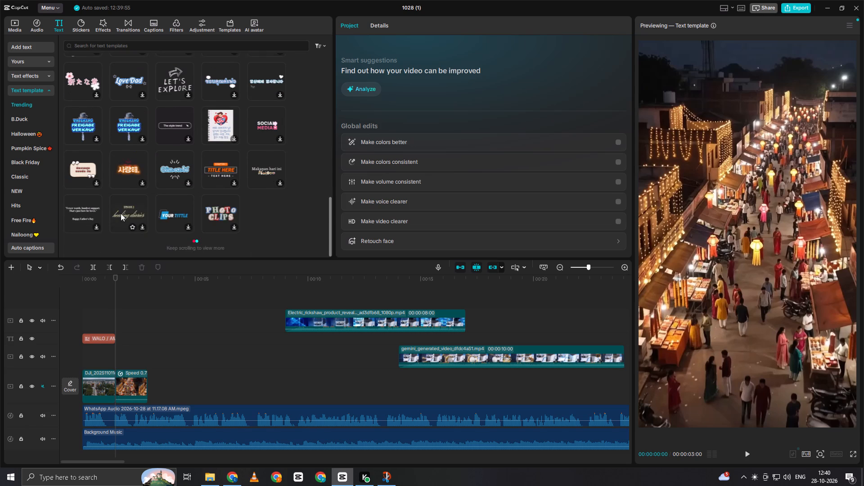
scroll(118, 217, down, 3)
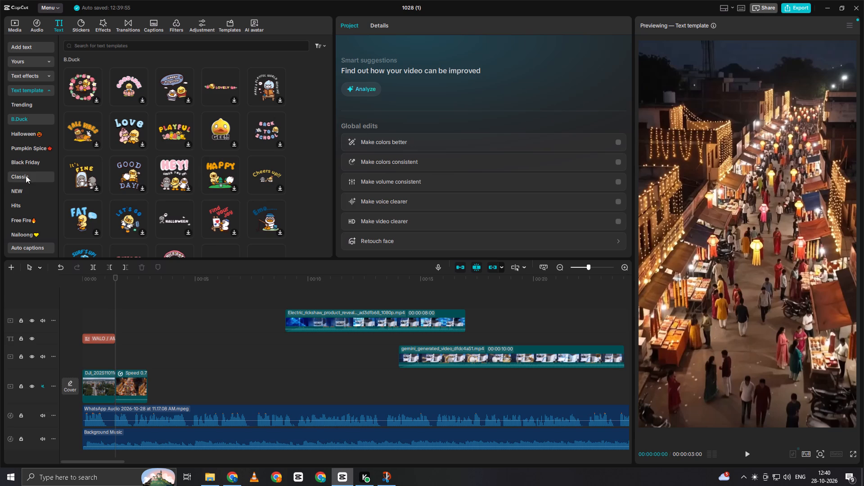
click(26, 175)
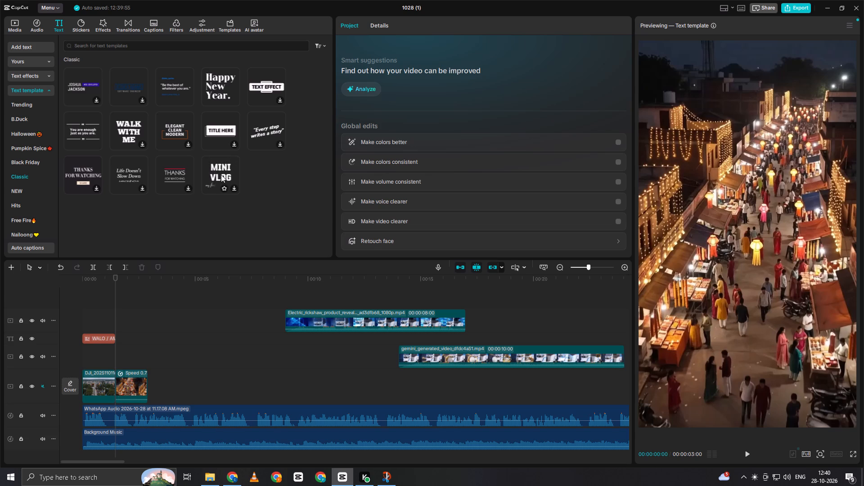
click(25, 186)
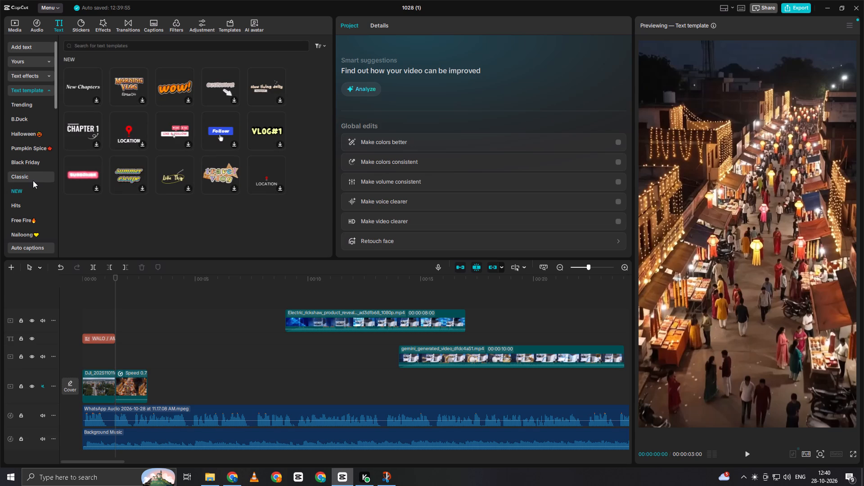
click(31, 202)
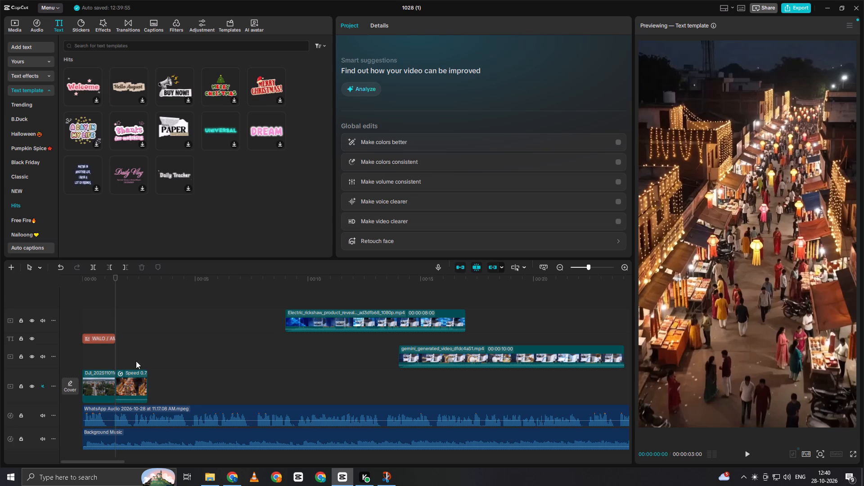
Add a title in the favourite gold ART text style, reading "IS DIWAALI", over the night-market clip starting at 00:00:01:14.
click(20, 59)
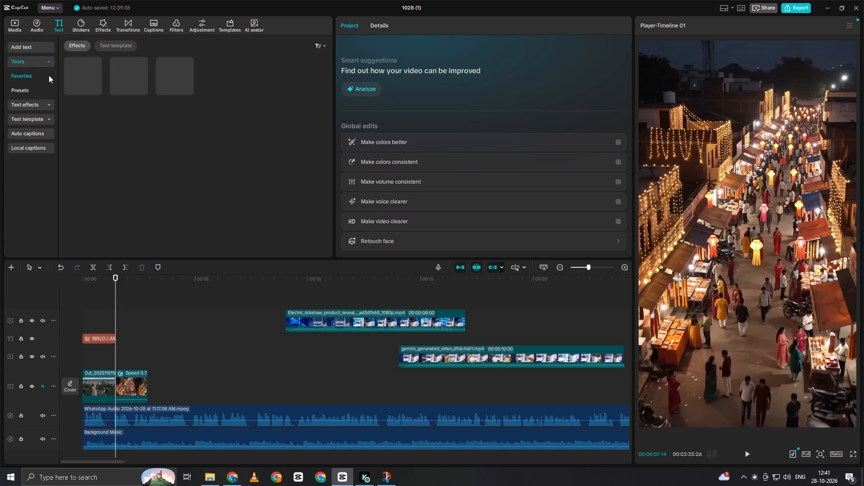
click(132, 78)
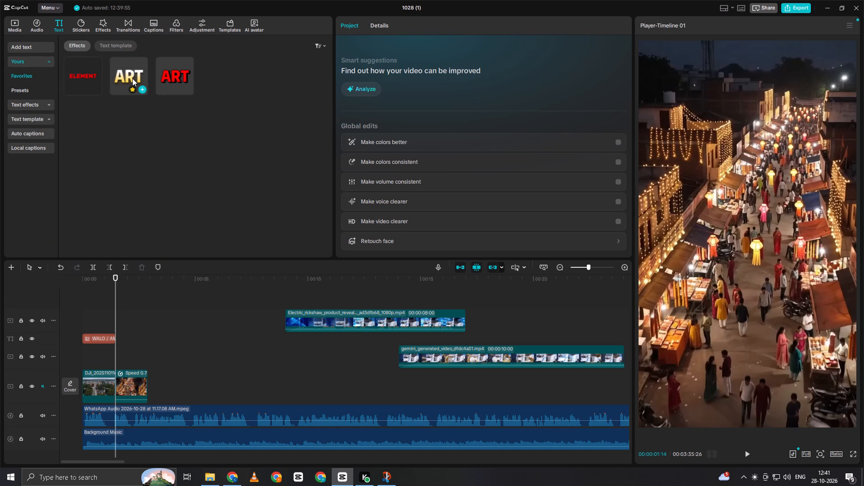
click(128, 76)
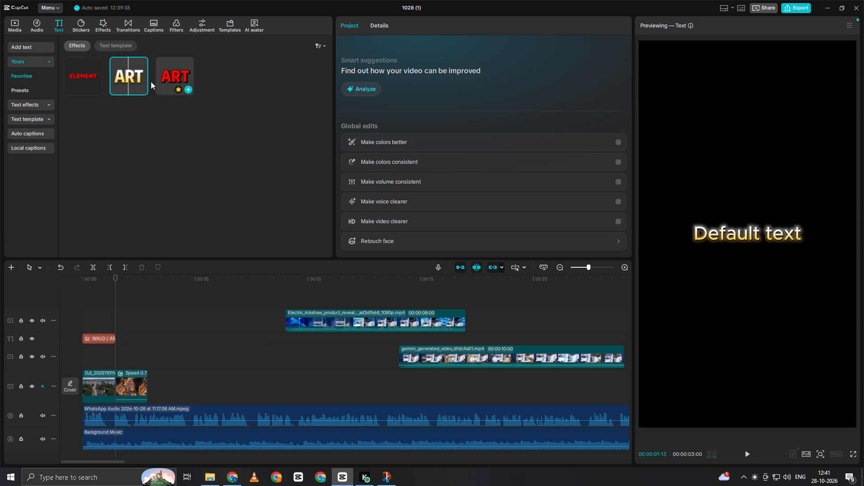
drag(126, 75, 131, 337)
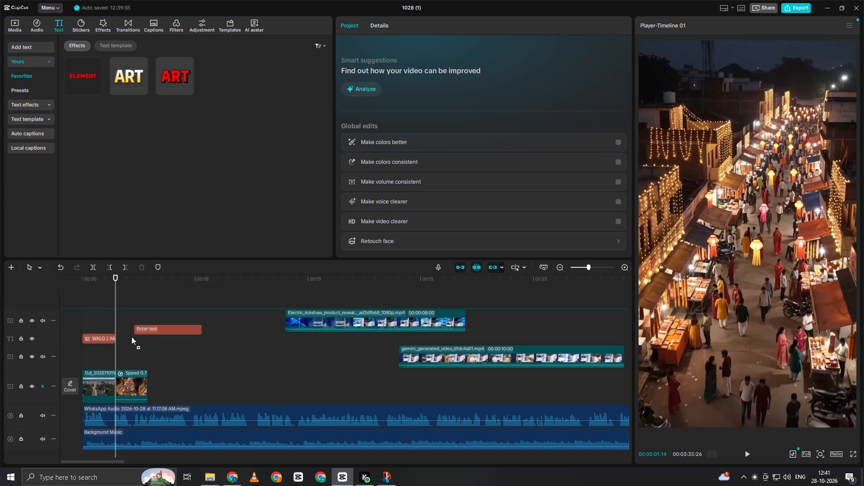
drag(131, 337, 117, 341)
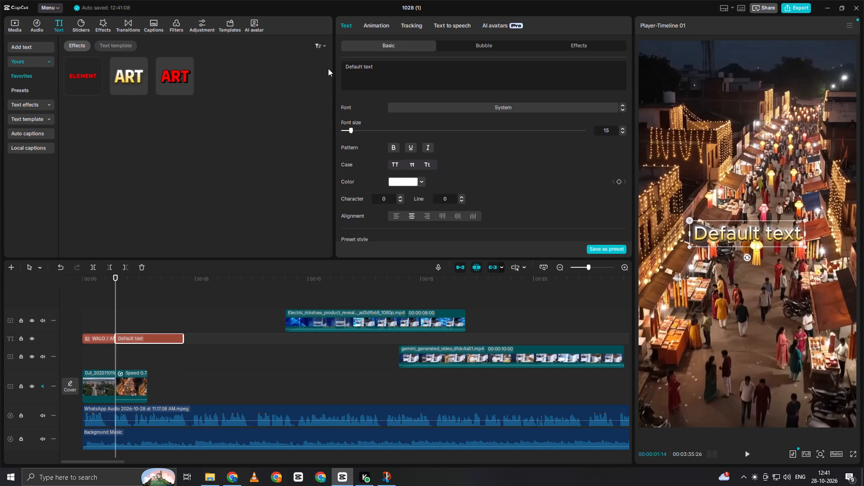
drag(342, 63, 453, 69)
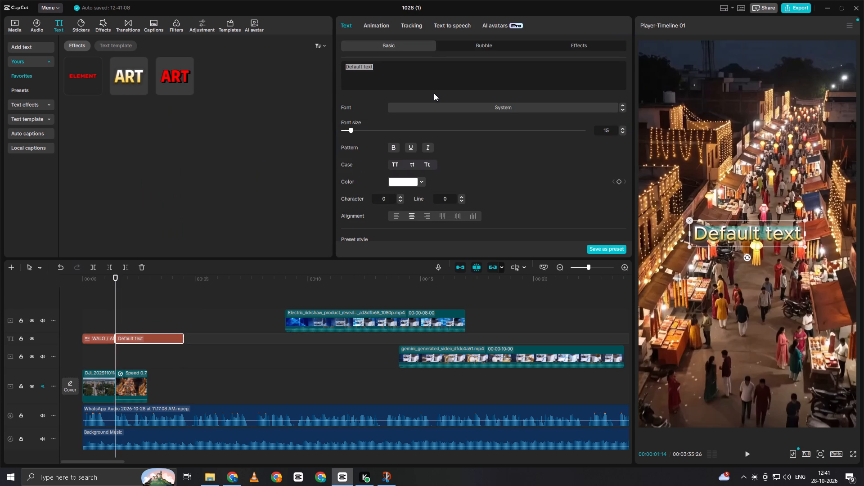
text(IS DIWAALI)
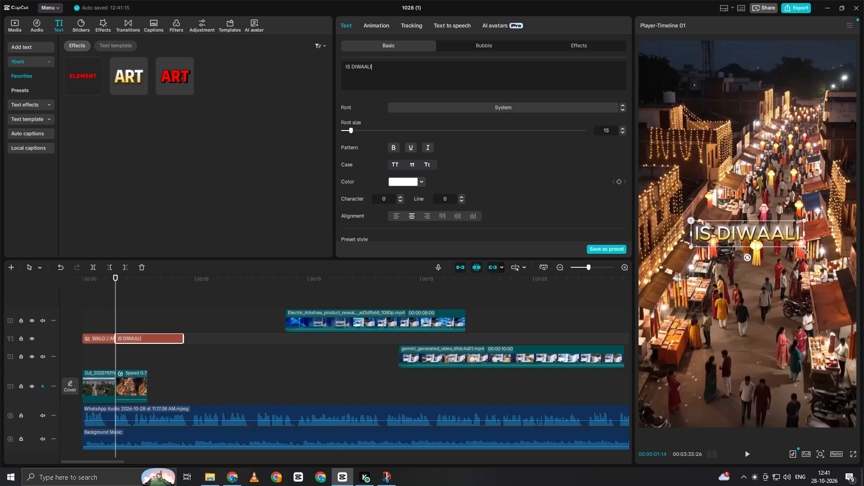
Enlarge the IS DIWAALI title to about four-fifths of the frame's width and place it slightly below the frame's centre.
drag(803, 248, 822, 303)
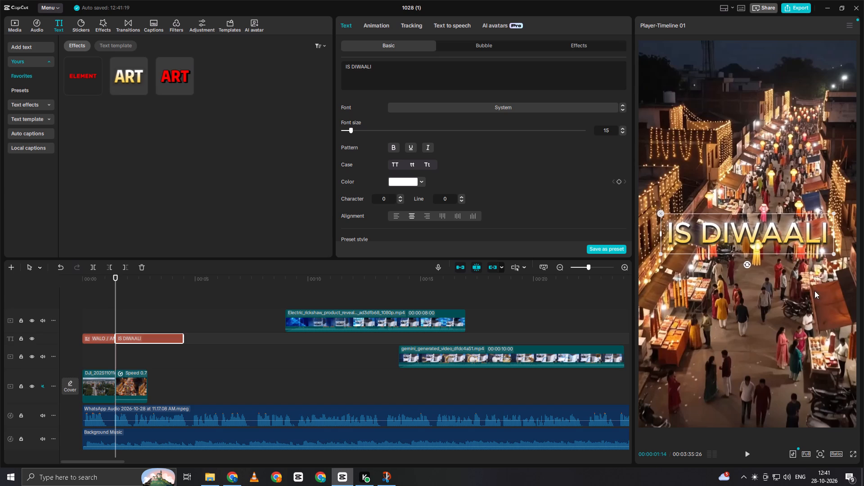
drag(772, 231, 775, 267)
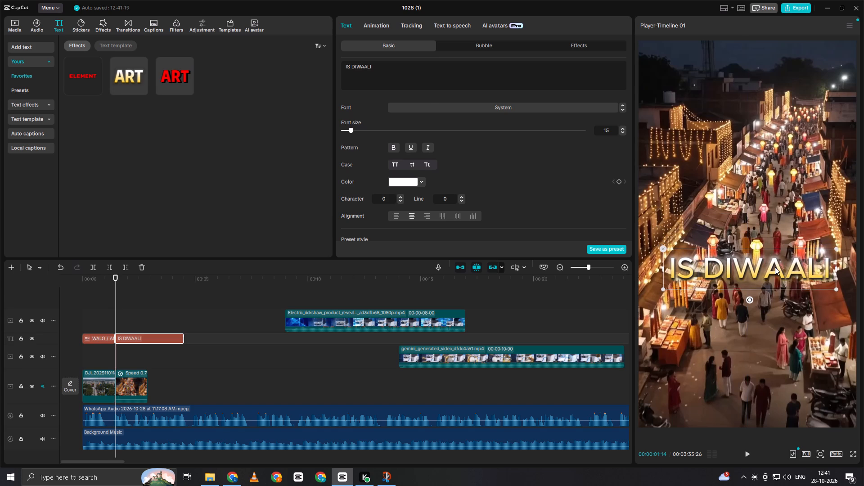
drag(775, 267, 778, 266)
click(778, 266)
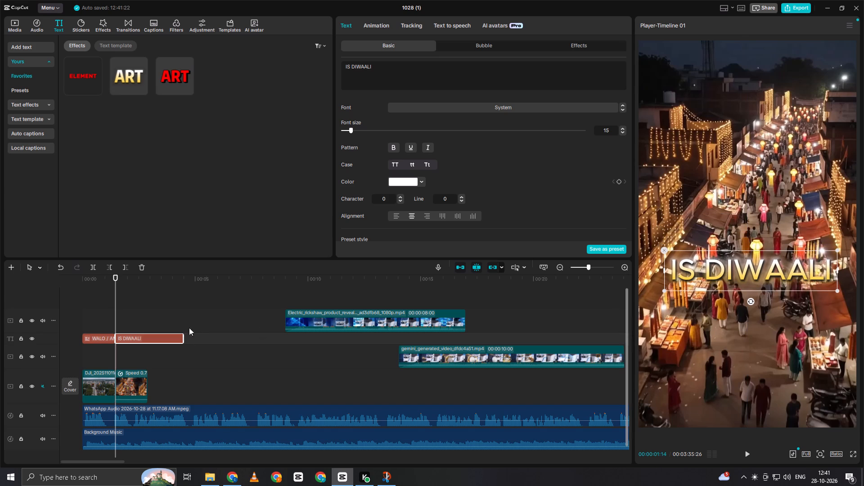
Shorten the IS DIWAALI title so it ends together with the night-market clip.
drag(184, 338, 148, 383)
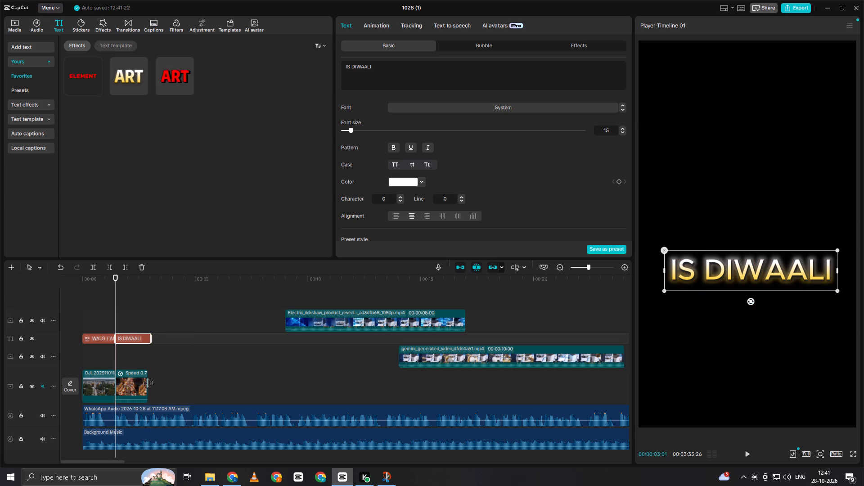
drag(148, 383, 147, 385)
Play the opening to find the cut point, and trim the night-market clip with its title to end at 00:00:02:07.
click(106, 306)
drag(106, 306, 61, 332)
key(space)
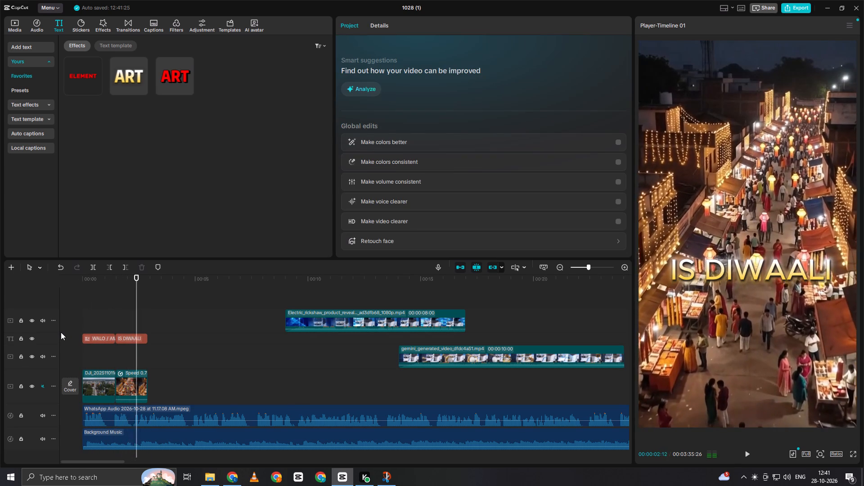
key(space)
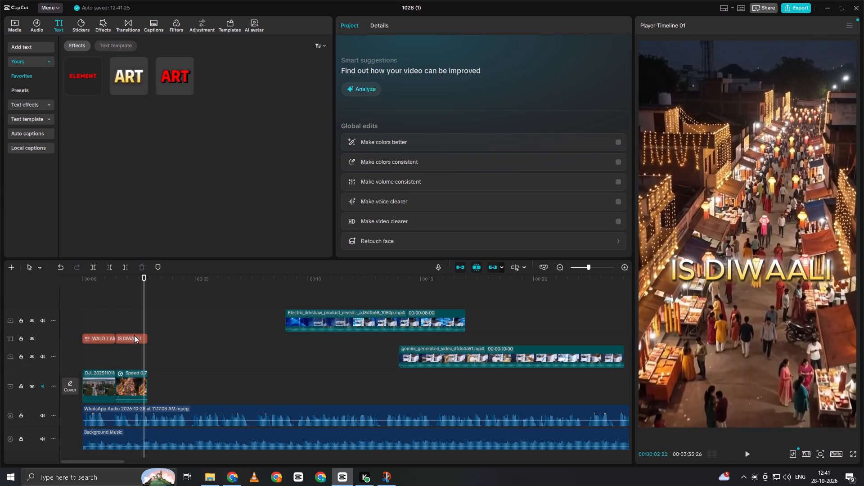
key(space)
click(147, 354)
drag(147, 354, 133, 364)
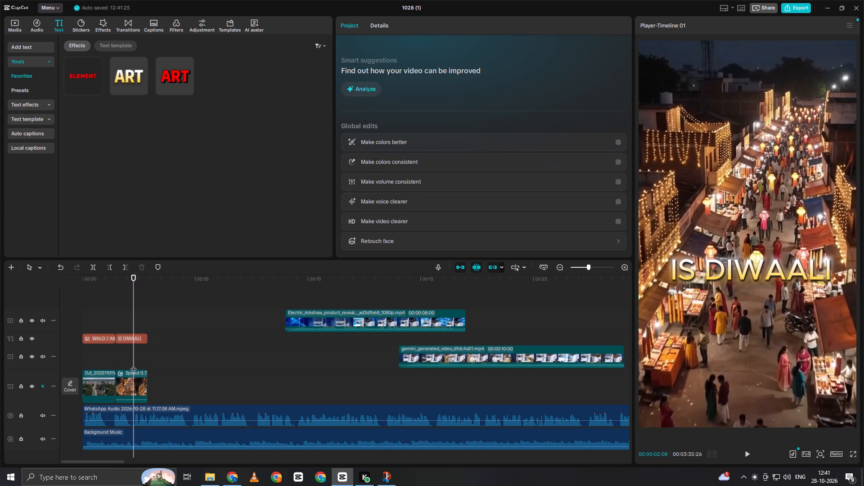
key(space)
click(139, 355)
drag(139, 355, 133, 364)
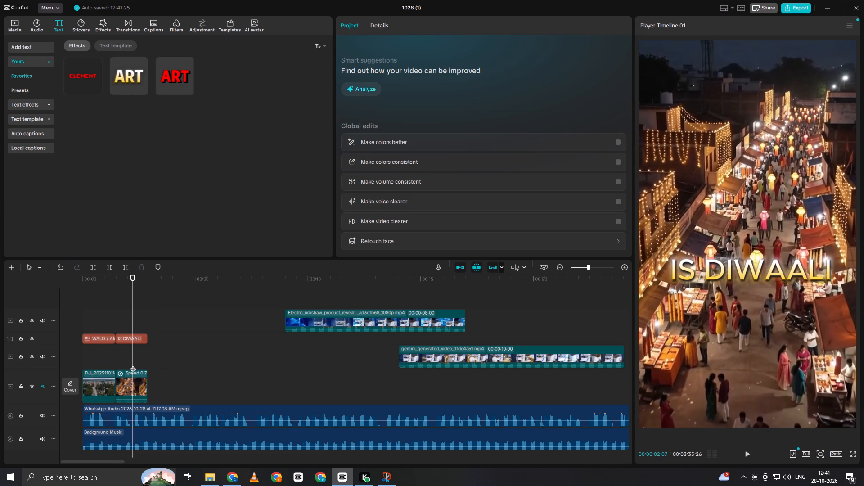
click(139, 376)
drag(148, 376, 134, 387)
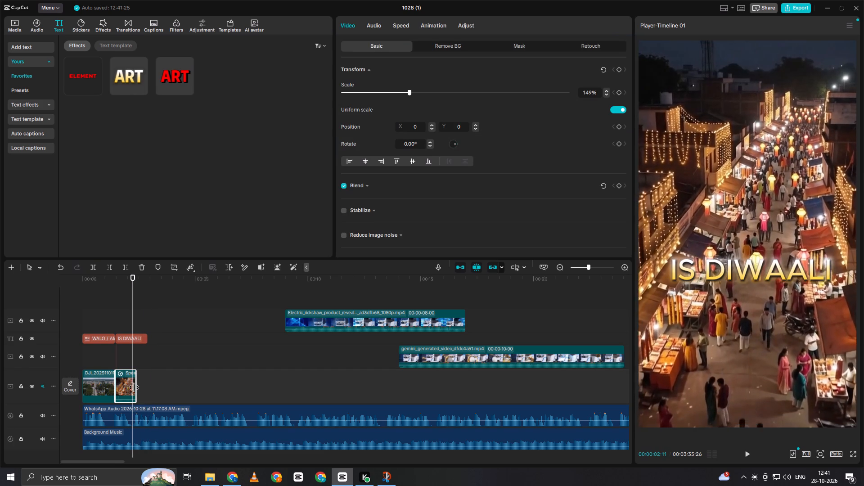
drag(134, 387, 134, 387)
Replay the opening to review the AMBIKAPUR WALO and IS DIWAALI titles and the shortened night-market clip against the voice audio.
click(116, 359)
drag(116, 359, 111, 361)
key(space)
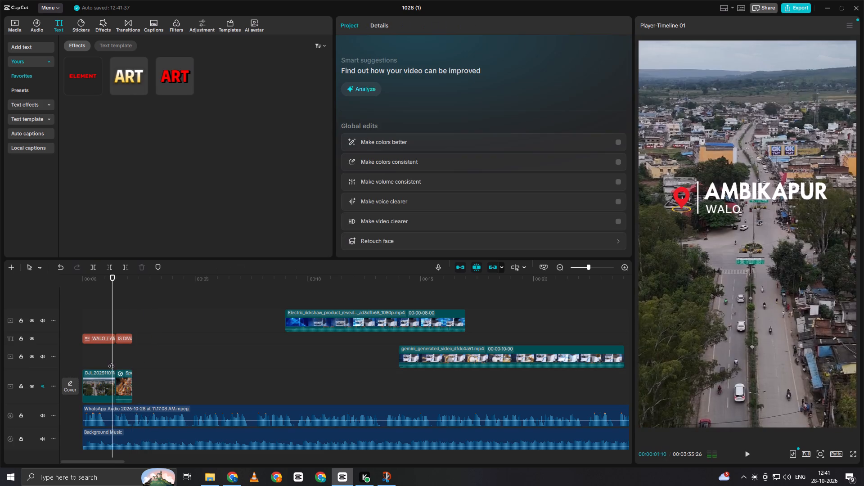
key(space)
double_click(130, 348)
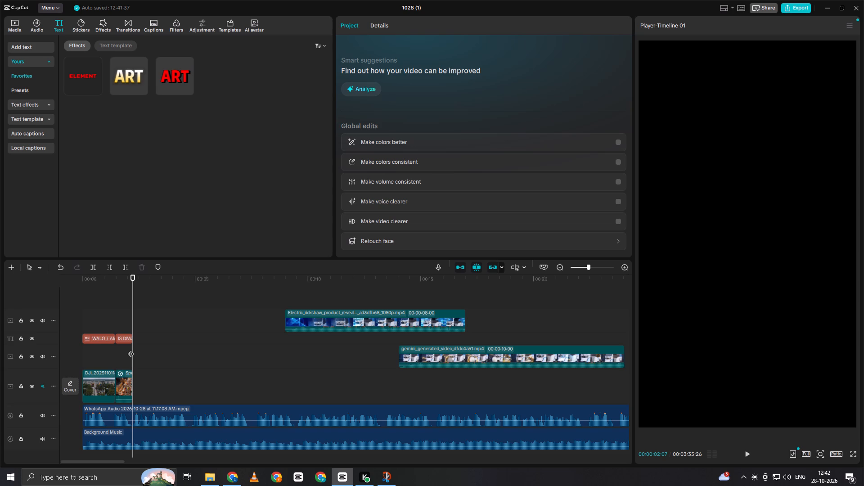
click(91, 355)
drag(91, 355, 68, 370)
key(space)
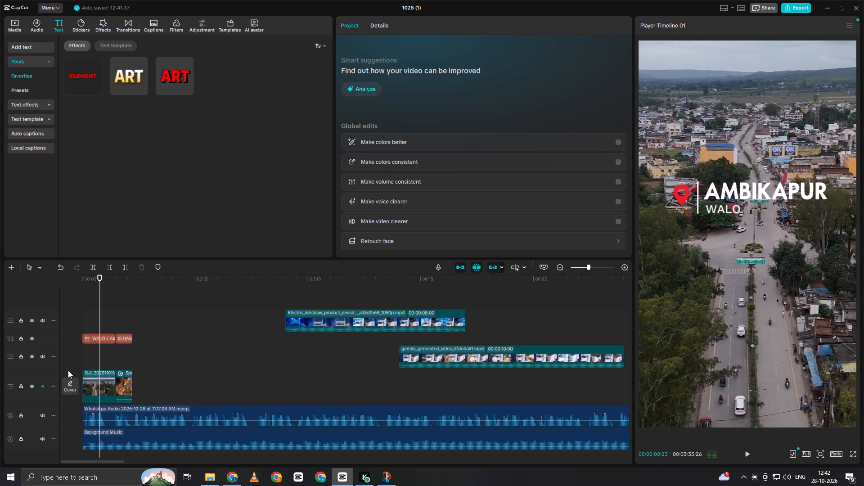
key(space)
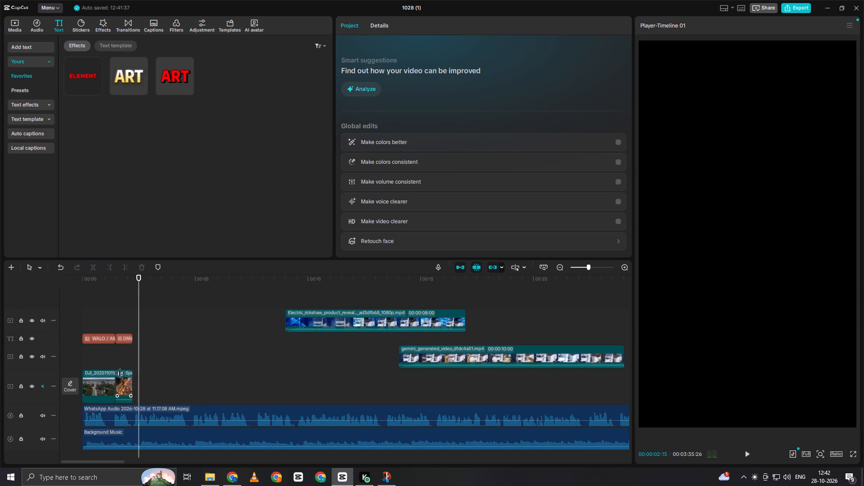
Search the entrance animations for Fade In and apply the second Fade In result to the IS DIWAALI title.
click(123, 360)
click(122, 327)
click(126, 334)
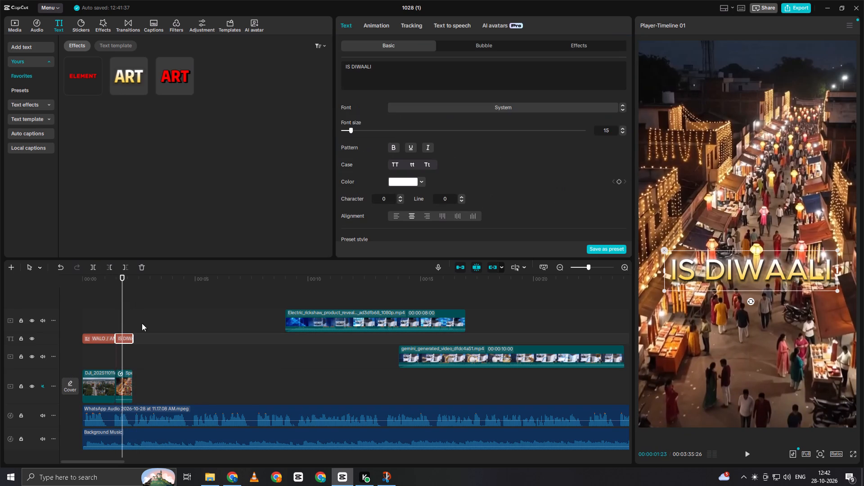
click(383, 26)
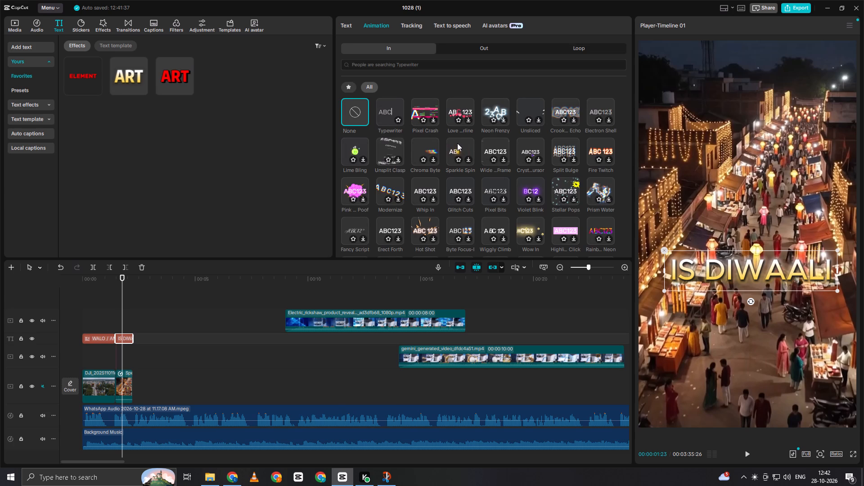
click(395, 63)
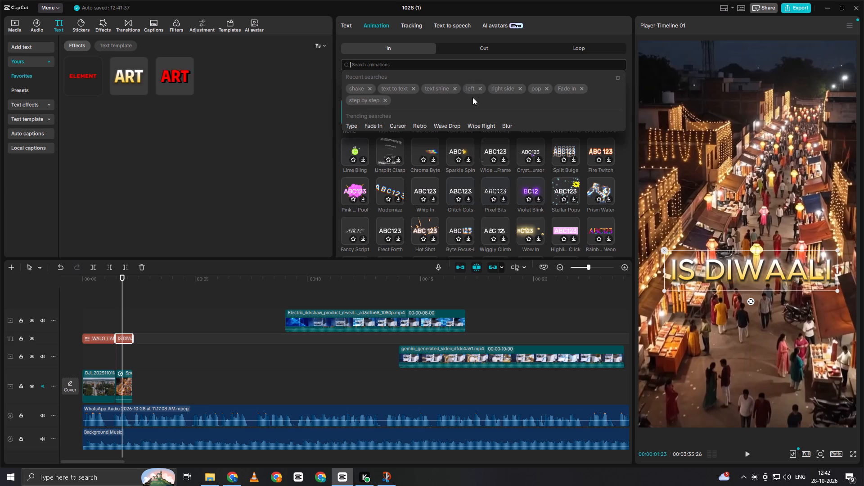
click(560, 87)
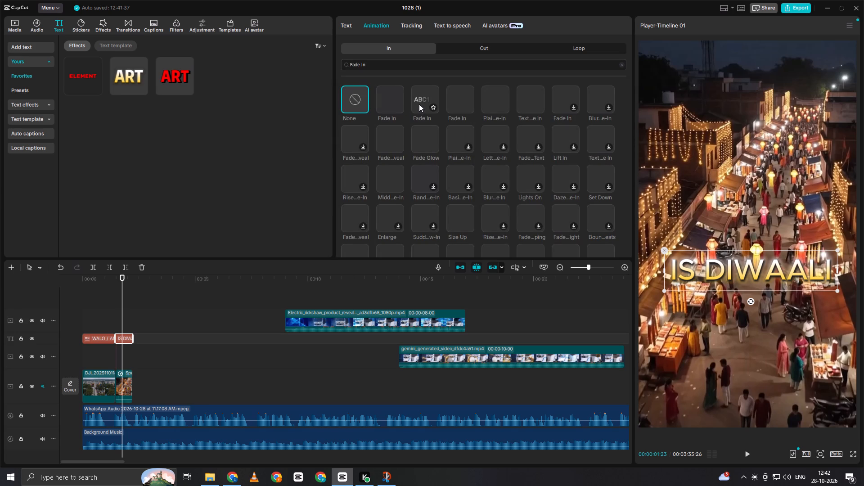
click(419, 103)
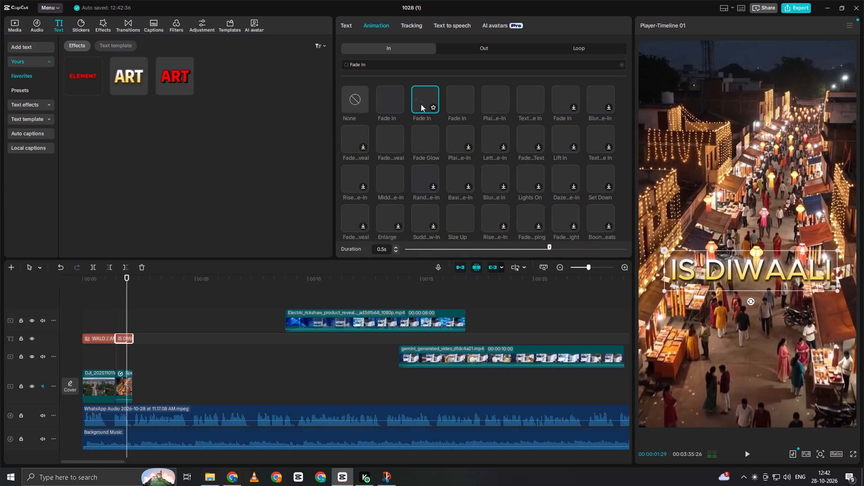
Play from about 00:00:01:06 to review the IS DIWAALI title's entrance animation, and return the playhead to the night-market clip's end at 00:00:02:07.
click(110, 299)
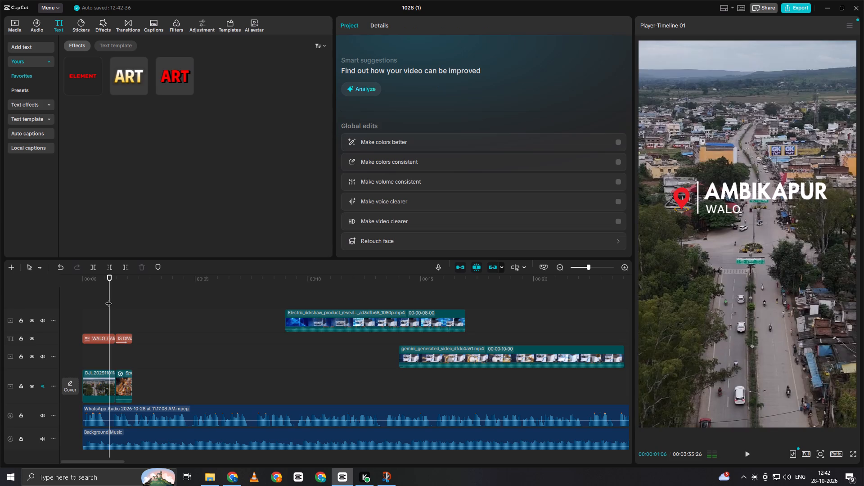
key(space)
key(space)
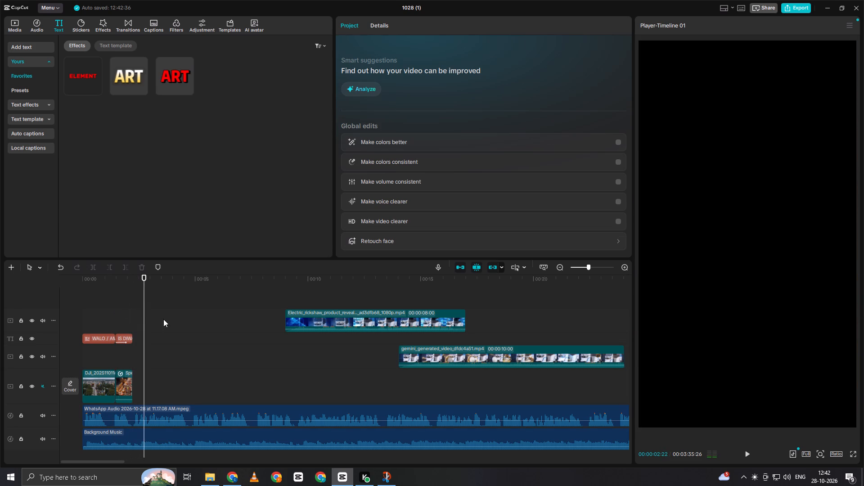
click(148, 336)
drag(147, 337, 135, 349)
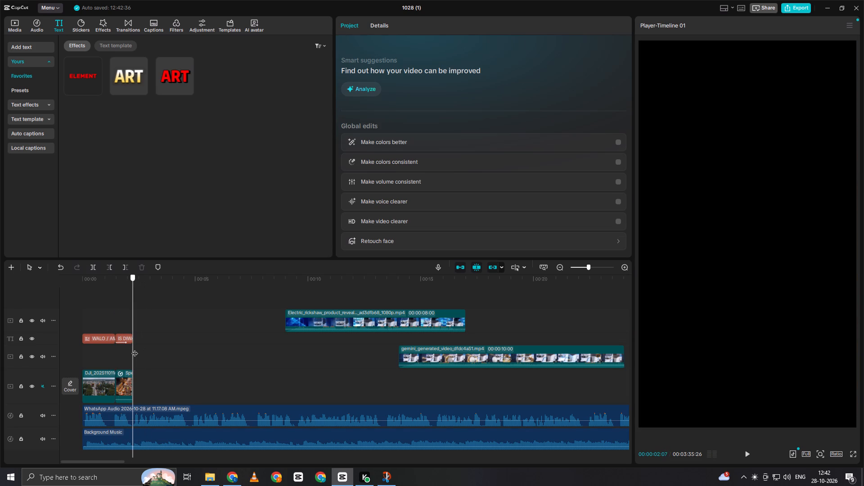
drag(135, 349, 134, 349)
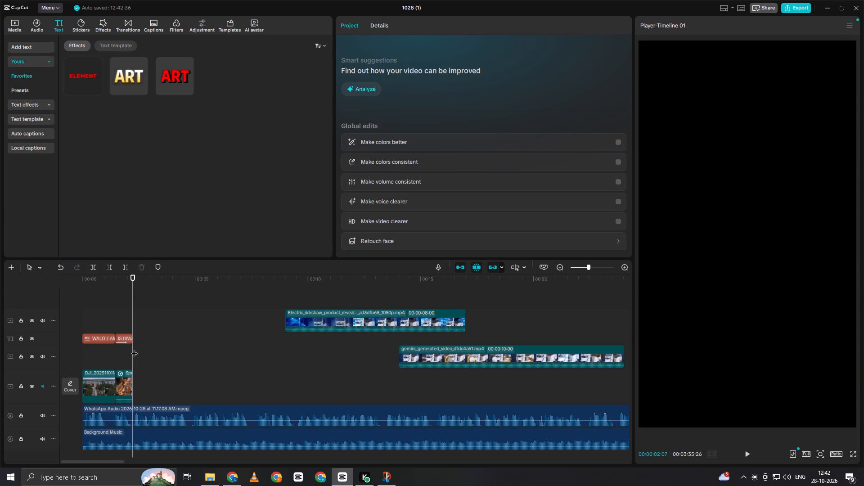
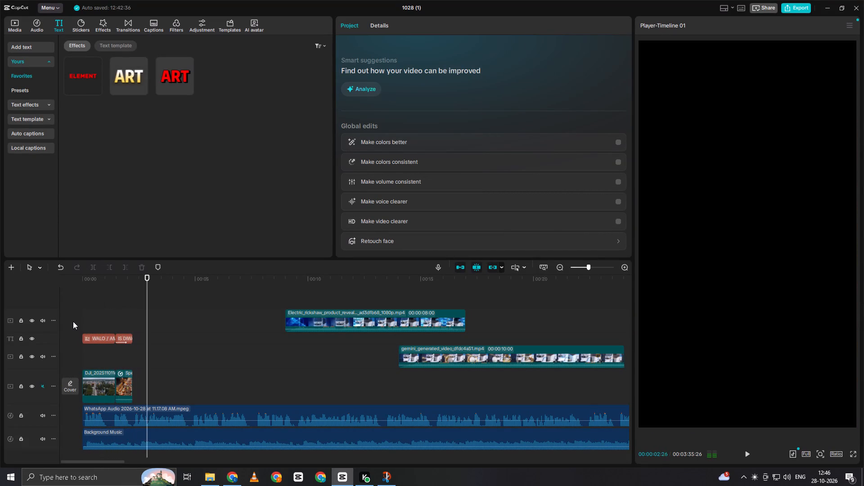
key(space)
double_click(135, 346)
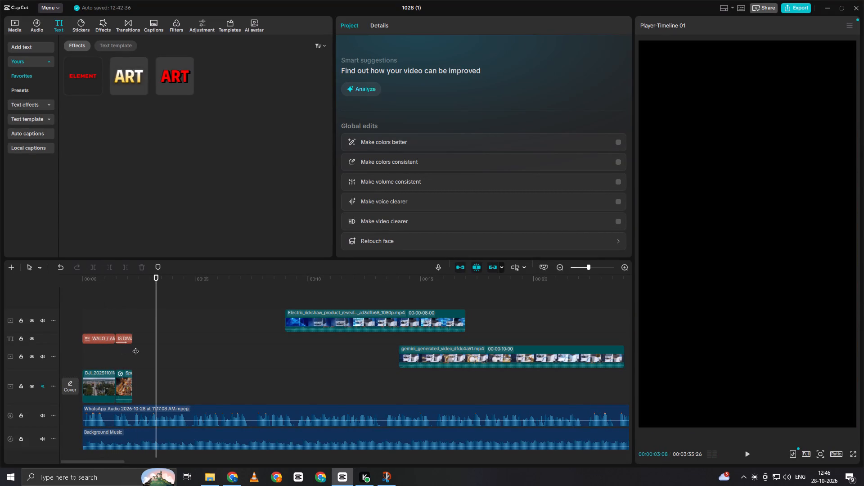
key(space)
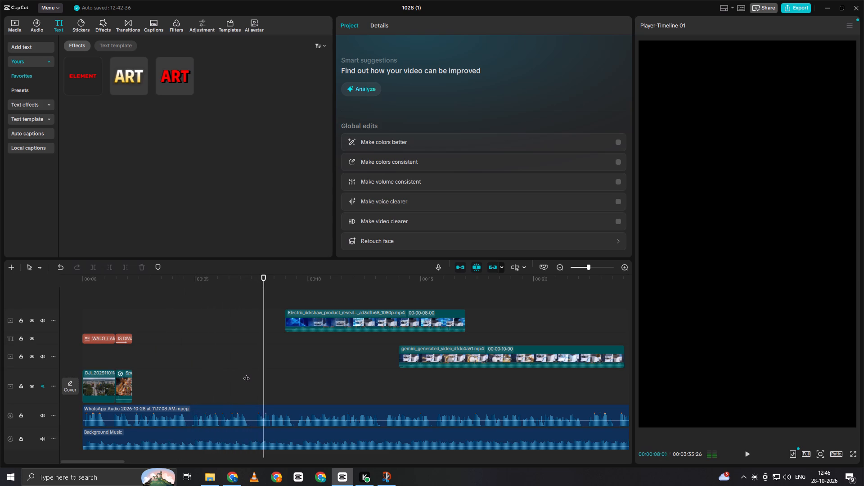
Stop reviewing the empty gap and return the playhead to the night-market clip's end at 00:00:02:07.
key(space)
click(162, 373)
drag(162, 372, 130, 381)
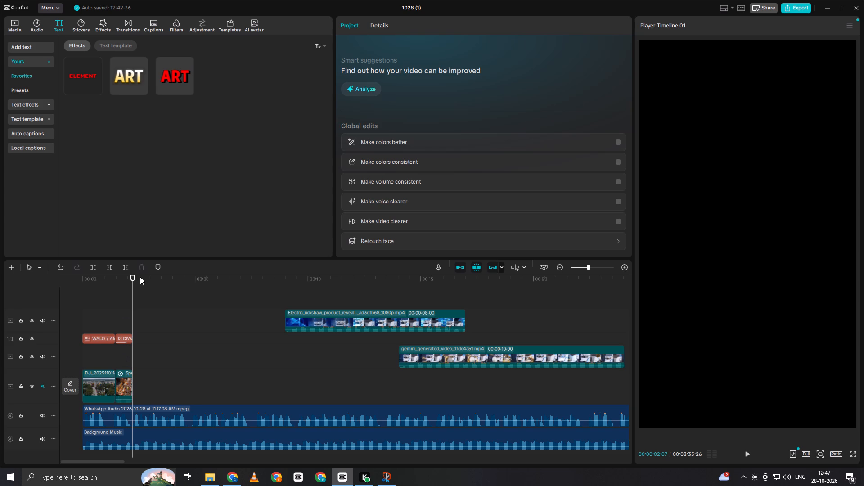